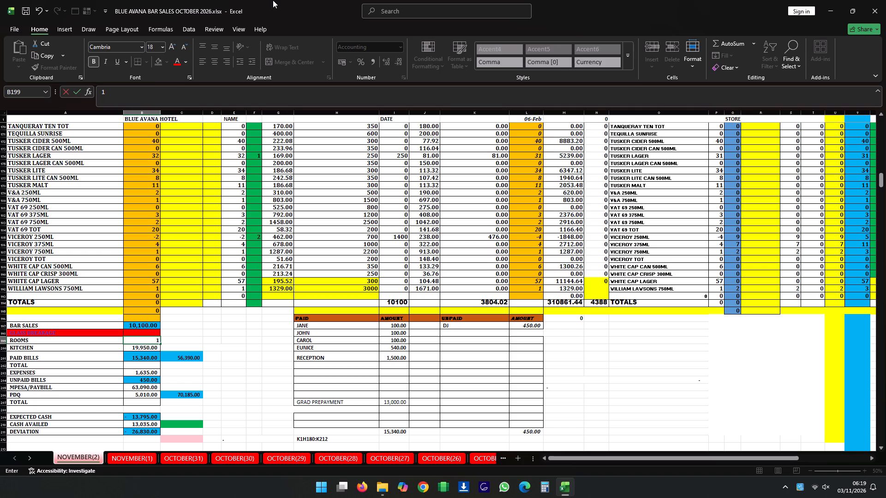
# Enter 23800 as the ROOMS amount in the sales summary of the NOVEMBER(2) sheet.
pyautogui.press('BackSpace')
pyautogui.write('238')
pyautogui.press('0')
pyautogui.press('0')
pyautogui.press('Down')
pyautogui.press('Down')
pyautogui.press('Down')
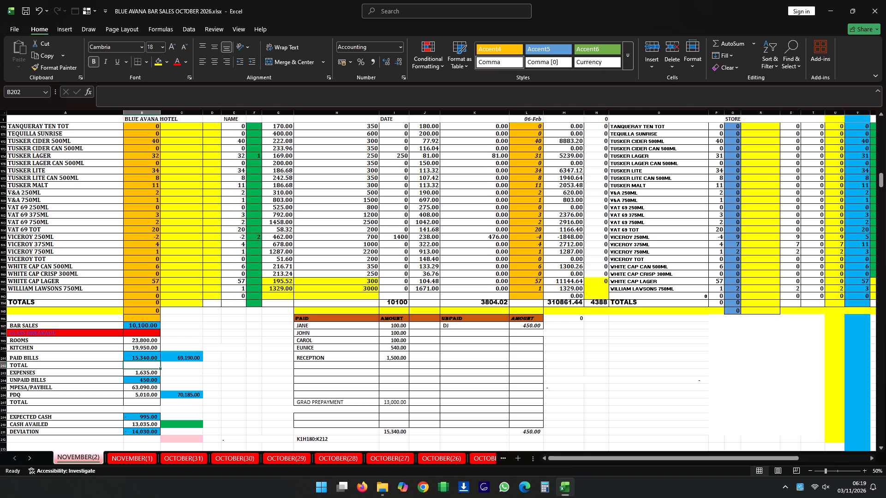
# Clear all names and amounts from the entry rows beneath the PAID and UNPAID headings, keeping the headings and totals.
pyautogui.moveTo(299, 323); pyautogui.dragTo(345, 385)
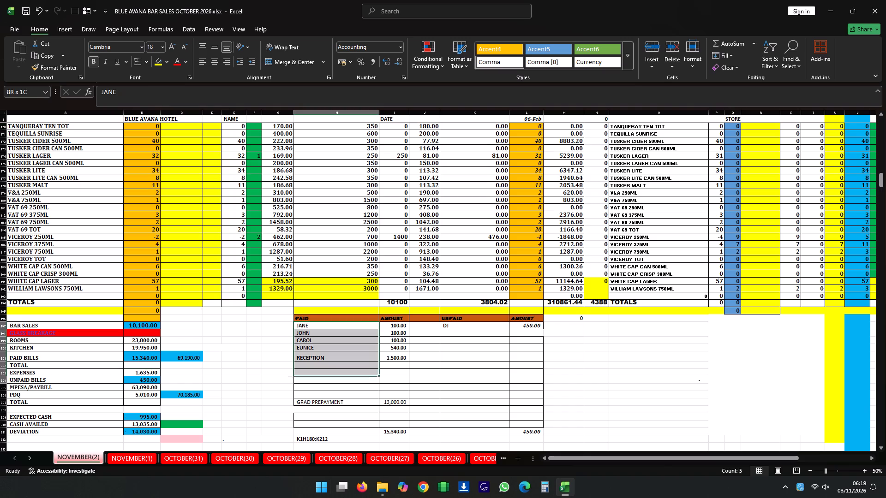
pyautogui.moveTo(345, 385); pyautogui.dragTo(527, 424)
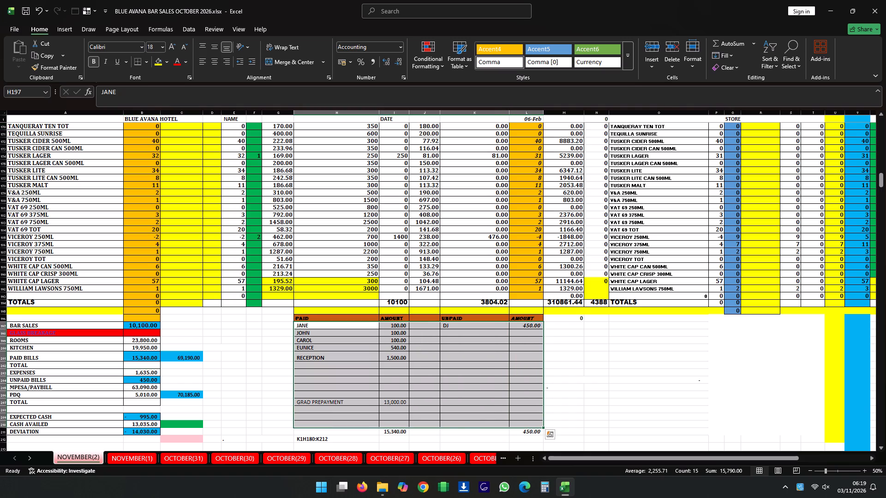
pyautogui.rightClick(506, 394)
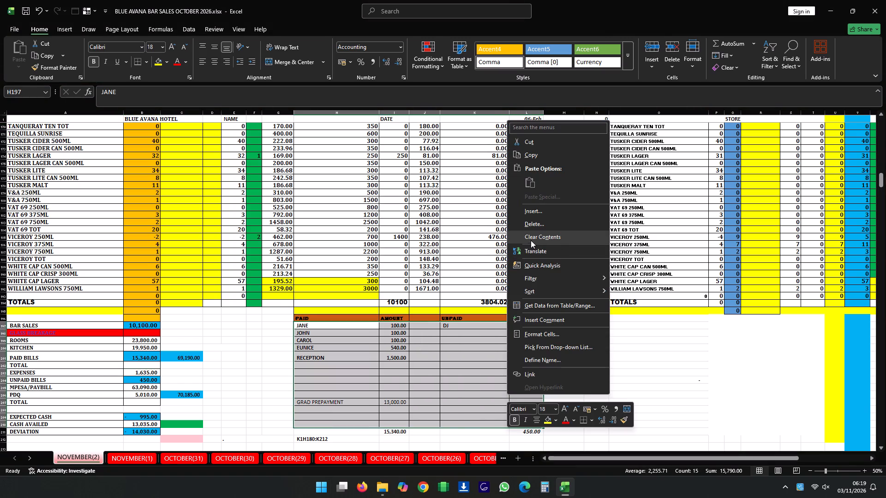
pyautogui.click(531, 240)
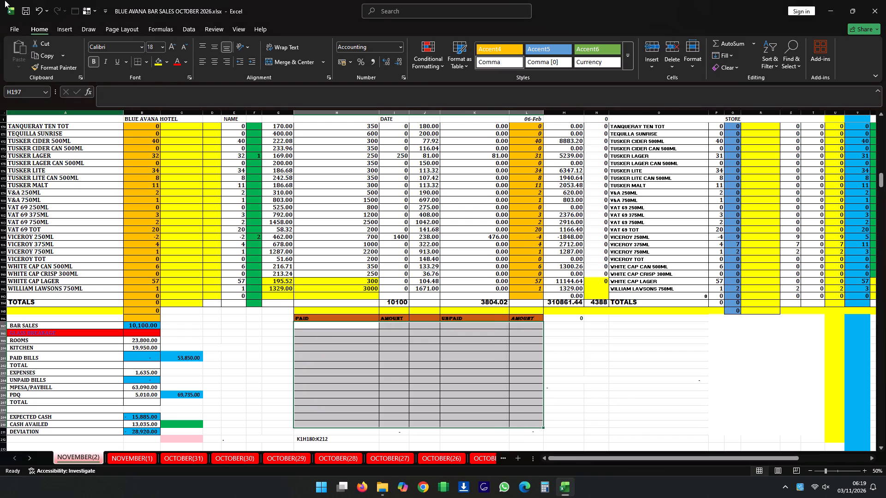
# Save the workbook.
pyautogui.click(26, 6)
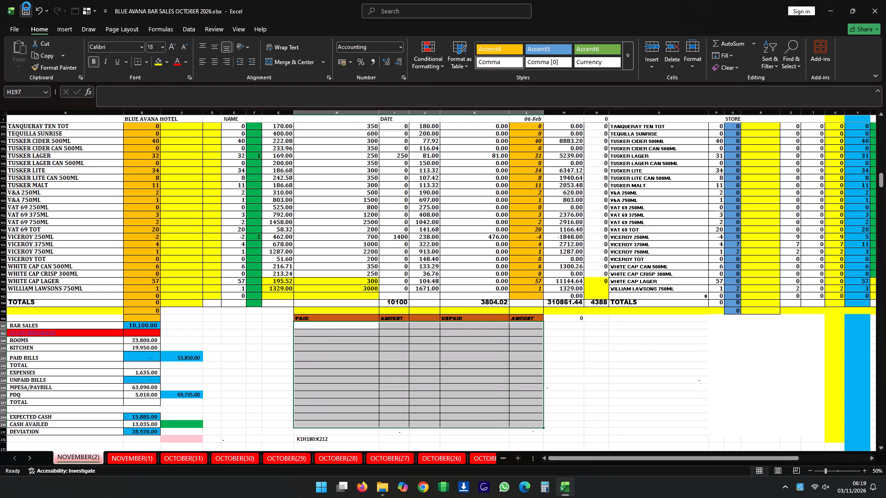
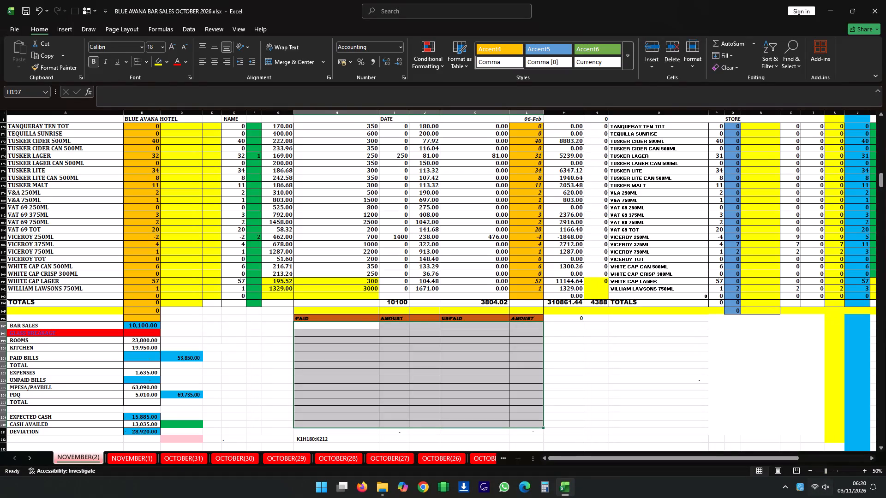
# Enter 4200 as the EXPENSES amount and 46490 as the MPESA/PAYBILL amount in the NOVEMBER(2) sales summary.
pyautogui.click(131, 373)
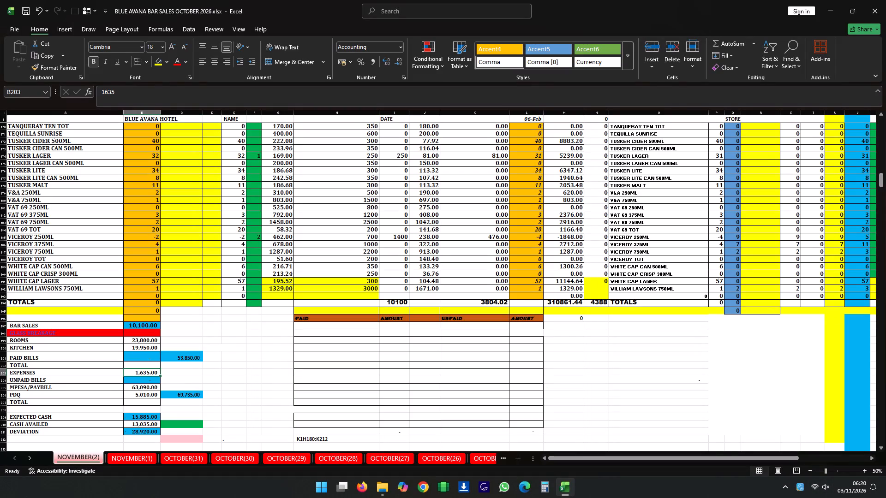
pyautogui.write('4200')
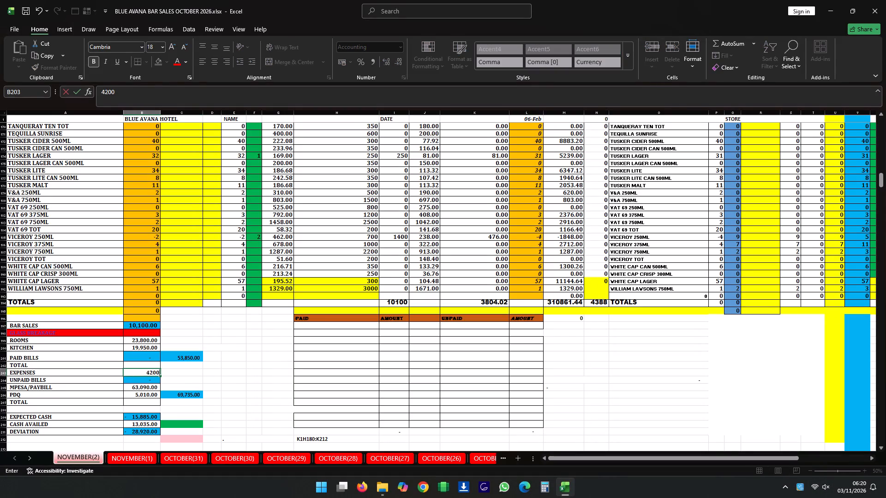
pyautogui.press('Down')
pyautogui.press('Down')
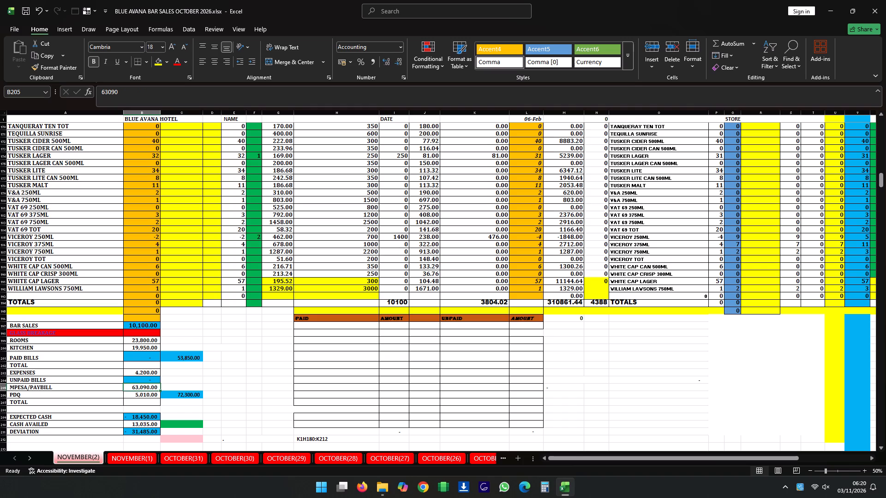
pyautogui.press('4')
pyautogui.write('6490')
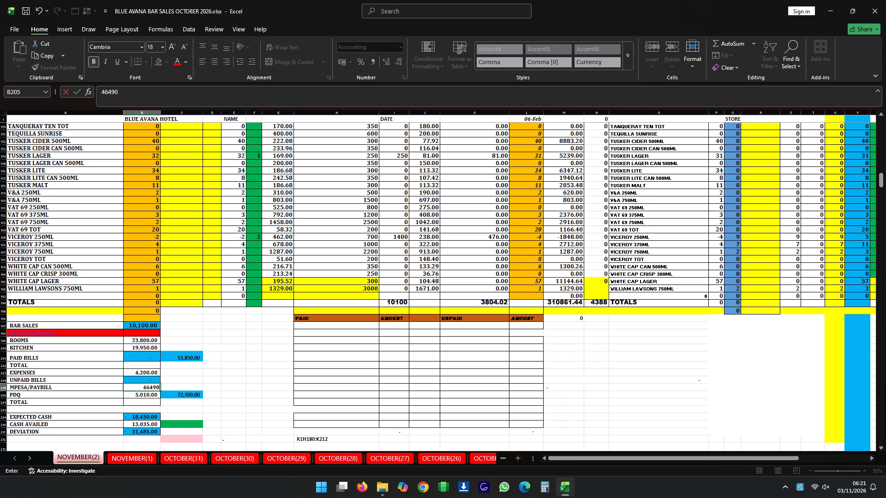
pyautogui.press('Down')
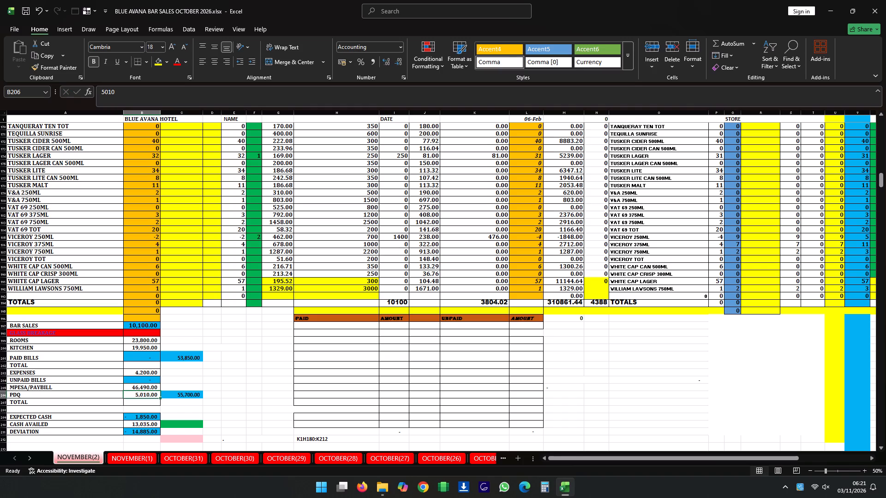
# Clear the PDQ amount in the sales summary.
pyautogui.press('BackSpace')
pyautogui.press('Down')
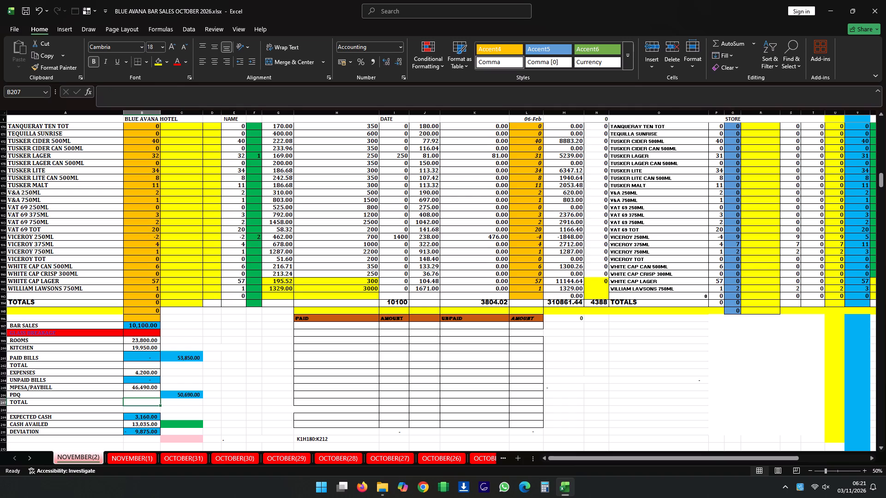
# Enter the formula =2230+1950 as the CASH AVAILED amount in the sales summary.
pyautogui.press('Down')
pyautogui.press('Down')
pyautogui.press('Down')
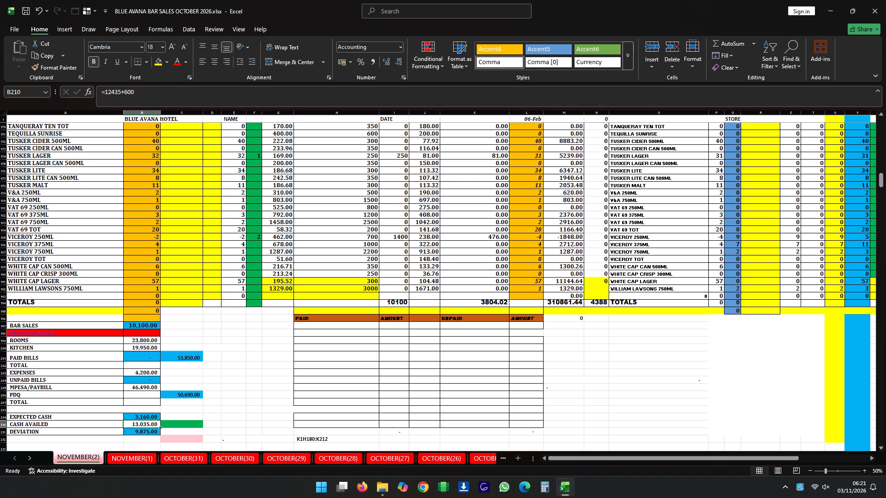
pyautogui.press('=')
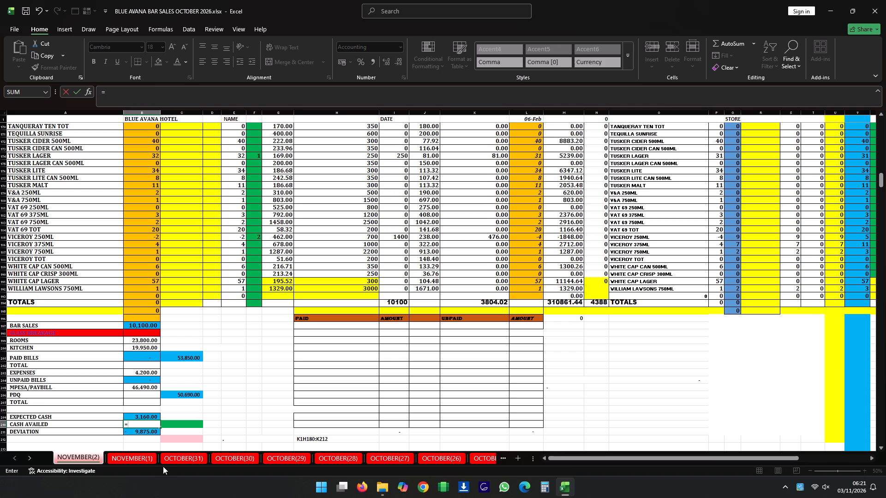
pyautogui.write('2230')
pyautogui.hotkey('shift', '+')
pyautogui.press('1')
pyautogui.write('950')
pyautogui.press('Down')
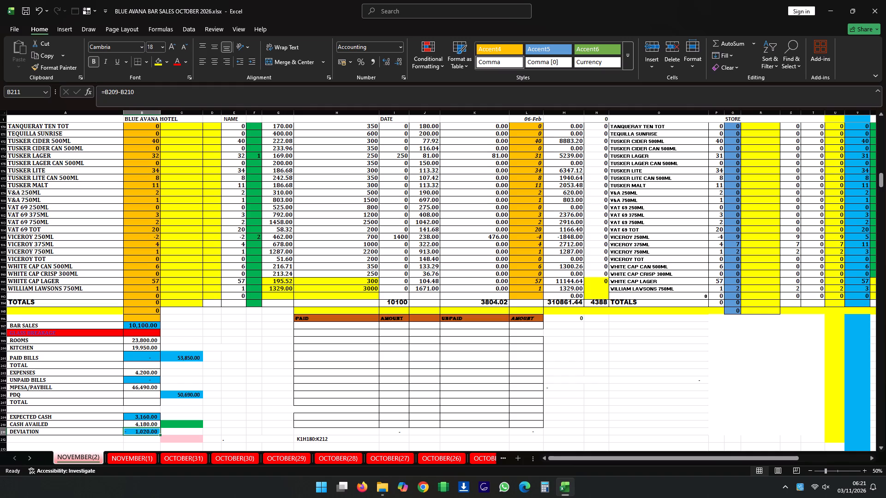
# Close the bar sales workbook, saving the changes.
pyautogui.click(885, 0)
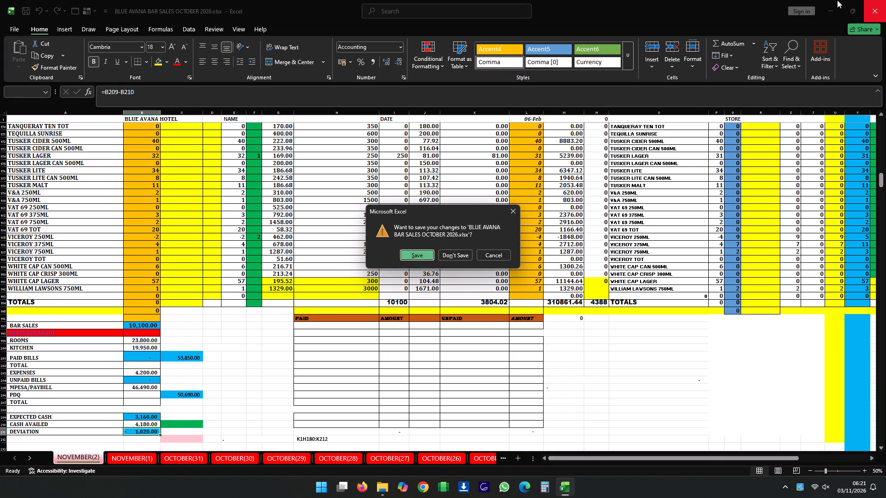
pyautogui.click(416, 254)
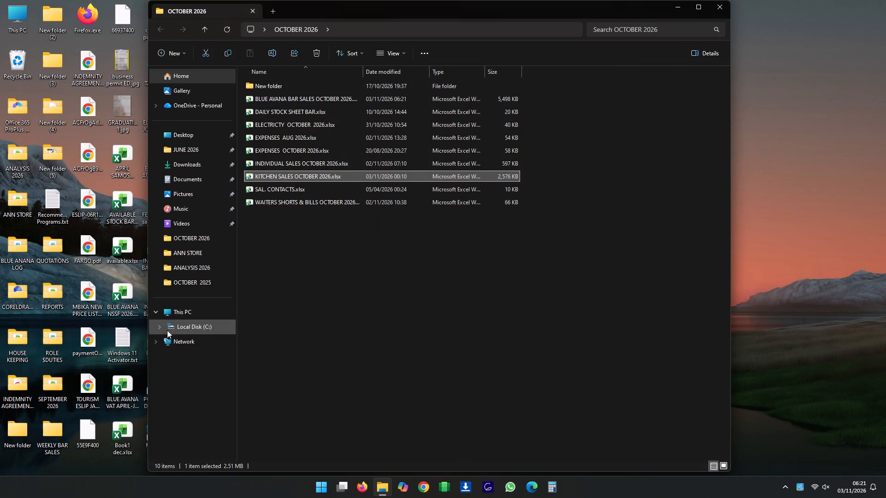
# Reopen the BLUE AVANA BAR SALES OCTOBER 2026 workbook from the OCTOBER 2026 folder and maximize its window.
pyautogui.doubleClick(347, 97)
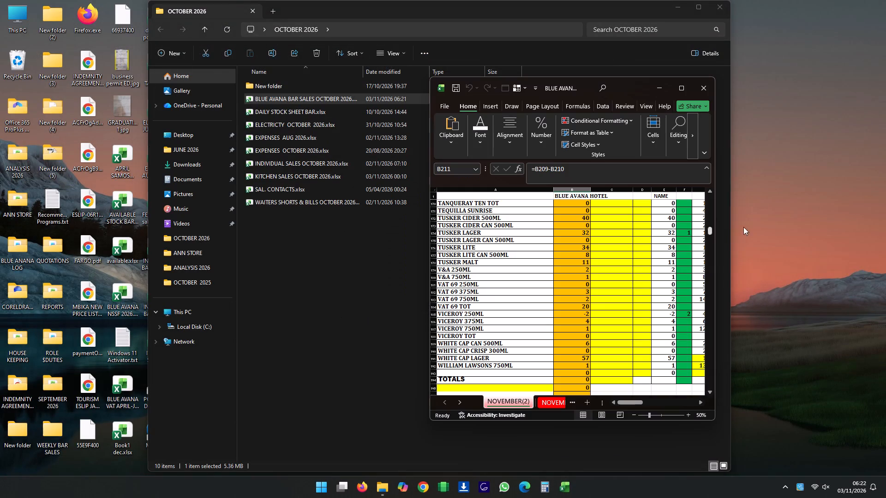
pyautogui.click(688, 89)
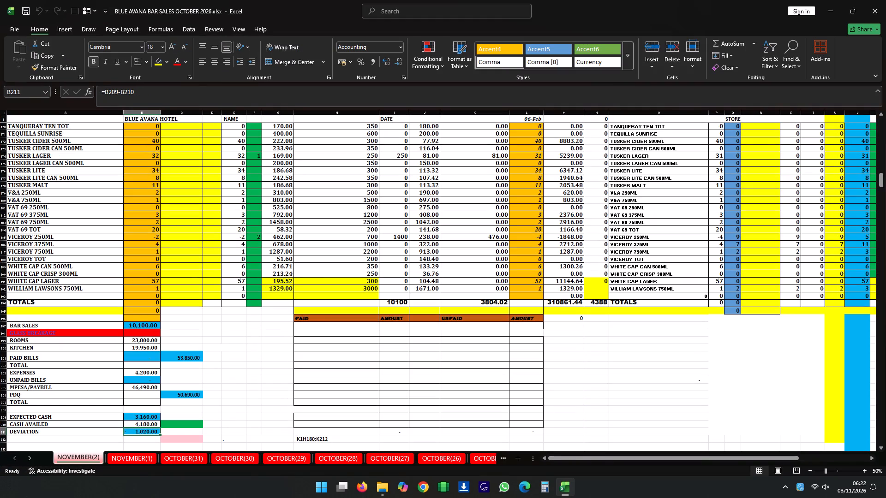
# Change the ROOMS amount in the NOVEMBER(2) sales summary to 23900.
pyautogui.click(138, 339)
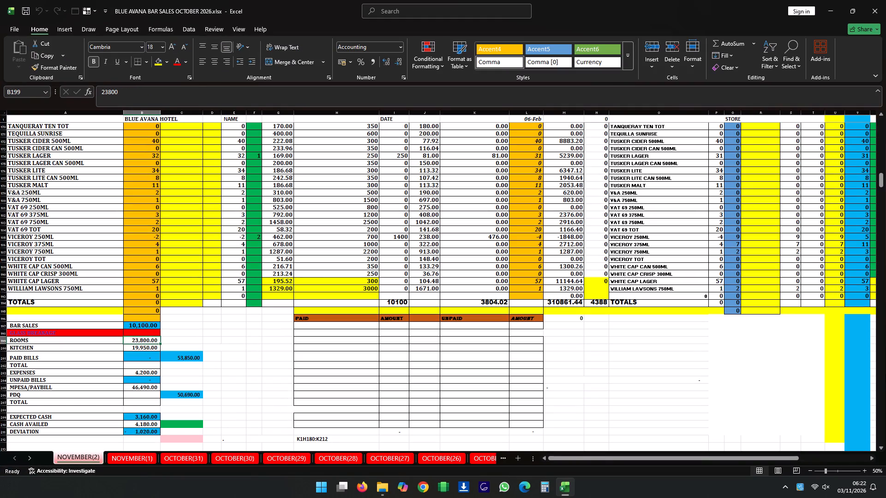
pyautogui.press('2')
pyautogui.press('3')
pyautogui.write('900')
pyautogui.press('Down')
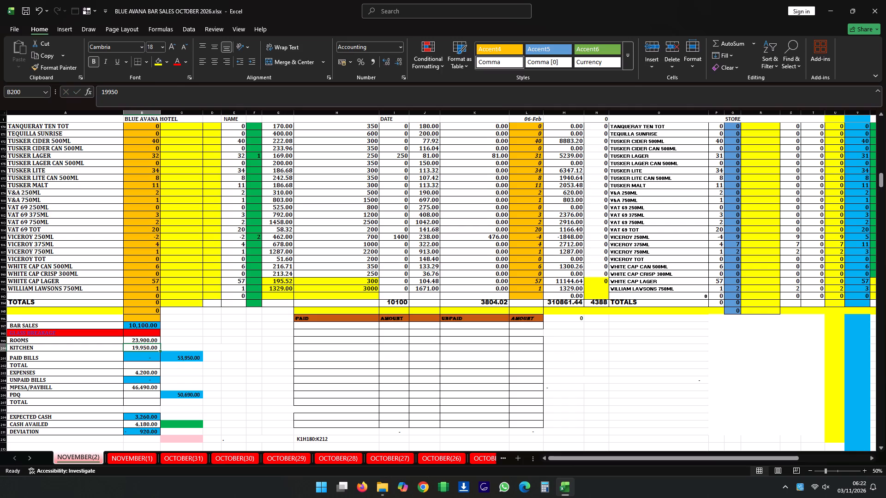
# Enter a paid bill amount of 750 in row 203 of the PAID table and return to its name cell.
pyautogui.click(355, 374)
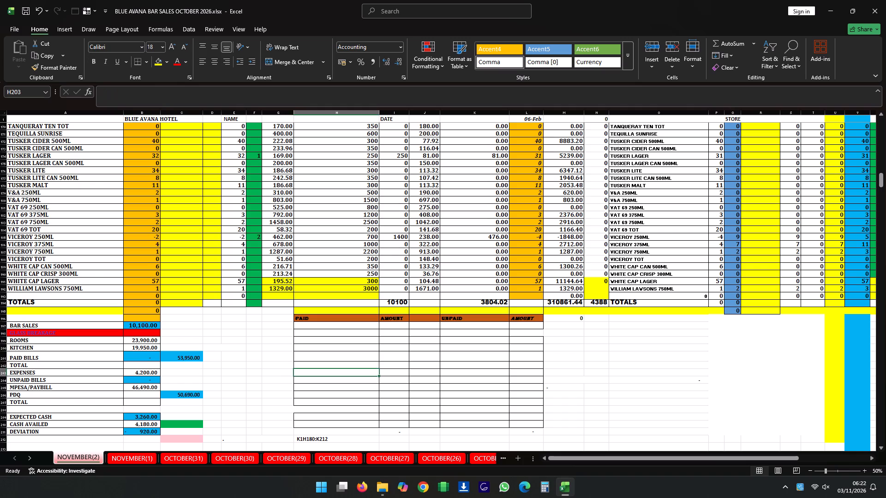
pyautogui.press('Right')
pyautogui.write('750')
pyautogui.press('Left')
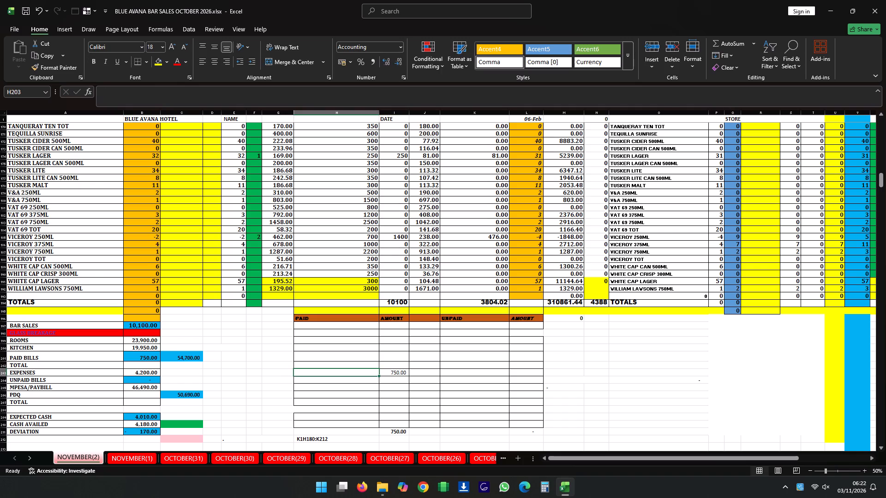
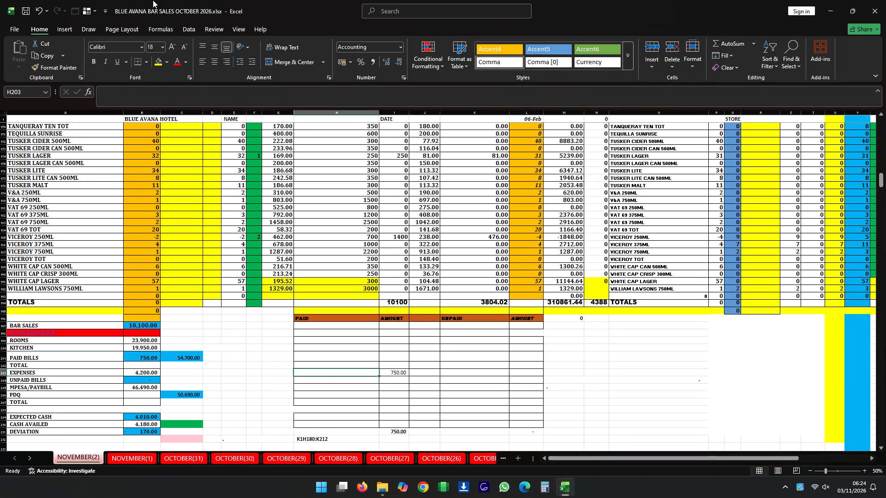
# Change the ROOMS amount in the NOVEMBER(2) sales summary to 23920 and save the bar sales workbook.
pyautogui.click(142, 337)
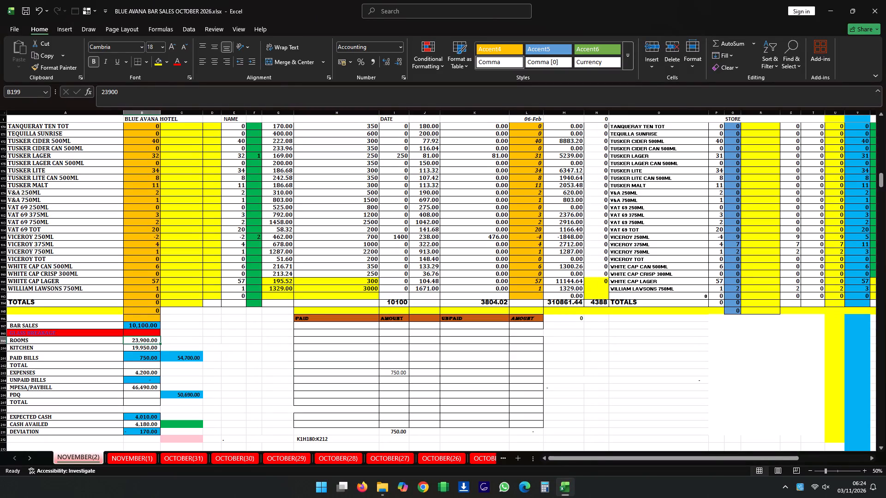
pyautogui.write('23920')
pyautogui.press('Down')
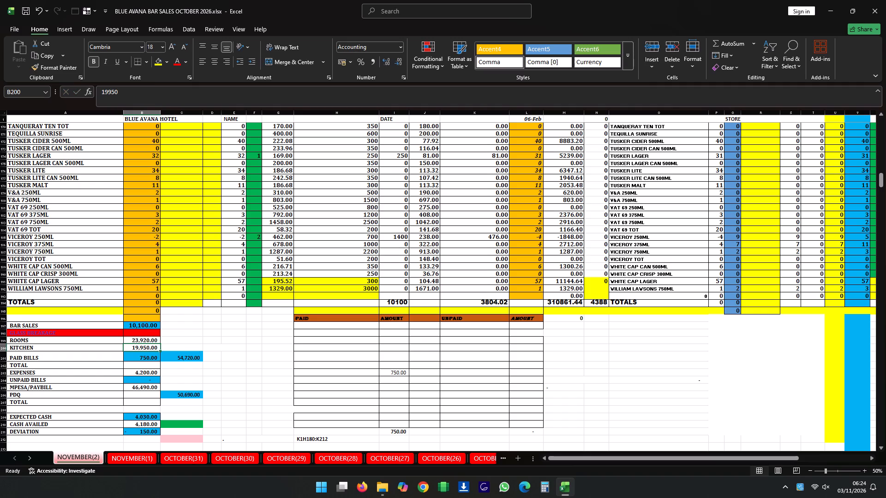
pyautogui.click(22, 10)
# Minimize the bar sales workbook and open the KITCHEN SALES OCTOBER 2026 workbook from the OCTOBER 2026 folder.
pyautogui.click(838, 10)
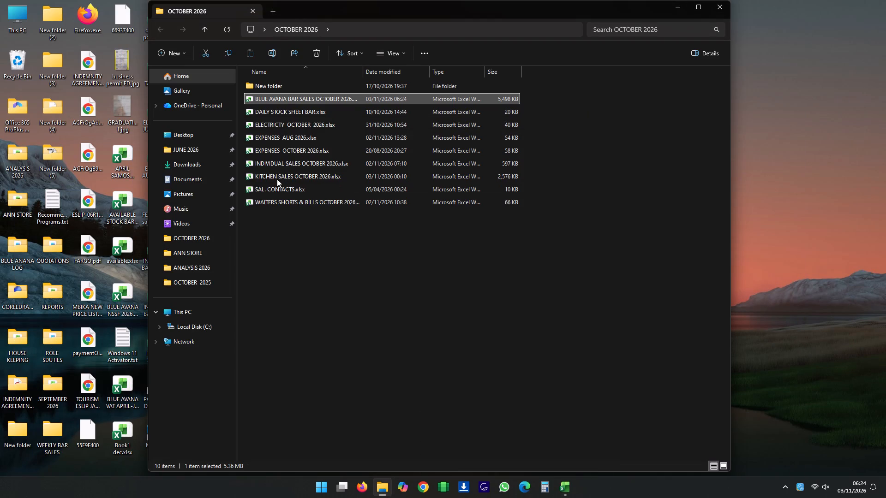
pyautogui.doubleClick(278, 177)
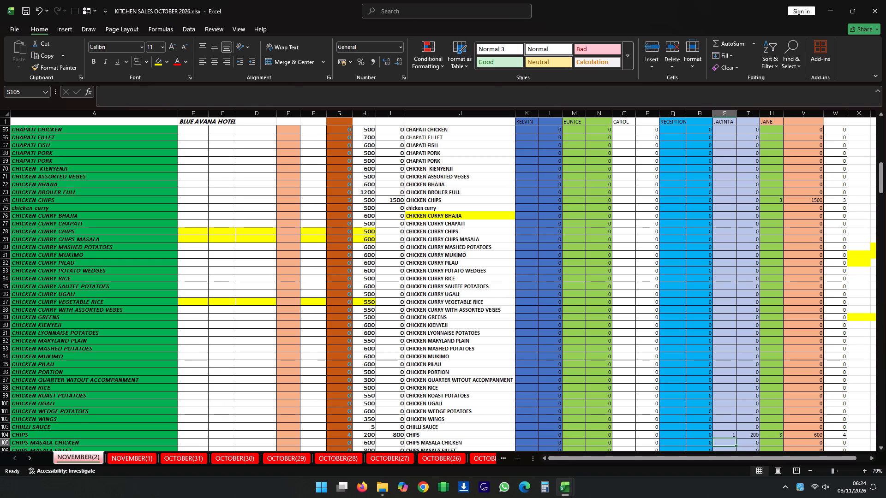
# Enter a quantity of 1 for AFRICAN TEA in the RECEPTION column of the NOVEMBER(2) kitchen sheet.
pyautogui.scroll(7, 626, 202)
pyautogui.scroll(17, 626, 199)
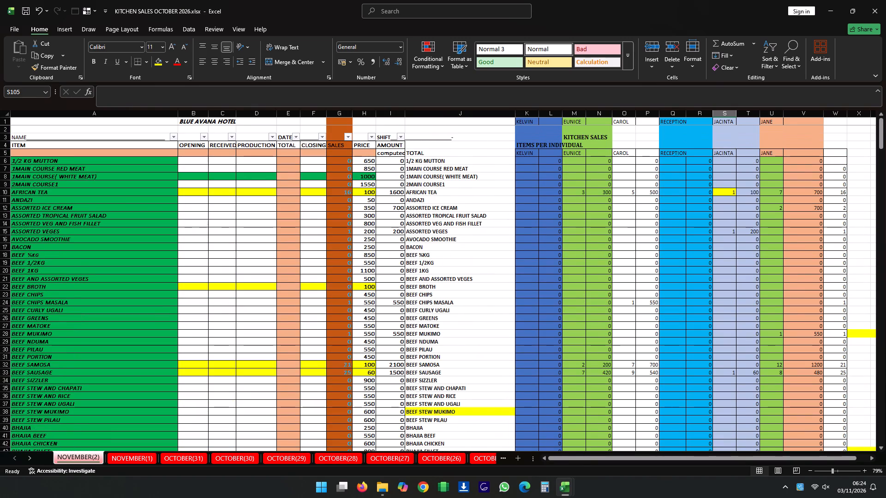
pyautogui.click(5, 193)
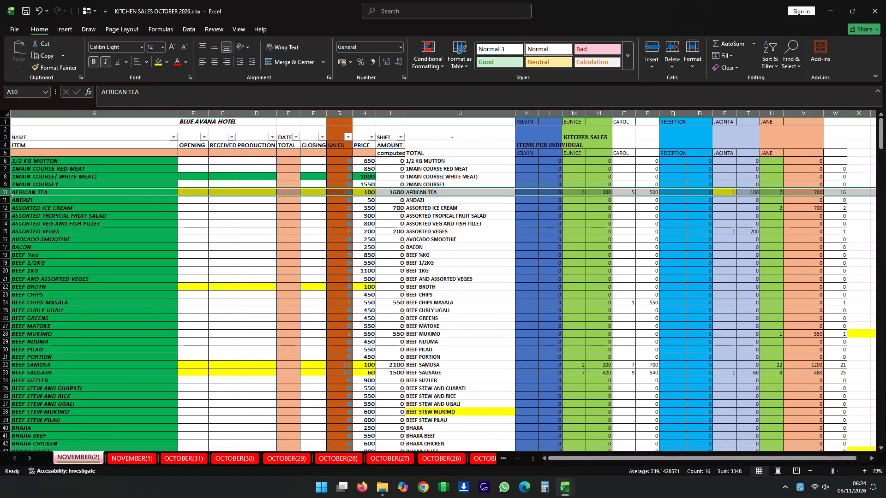
pyautogui.click(686, 192)
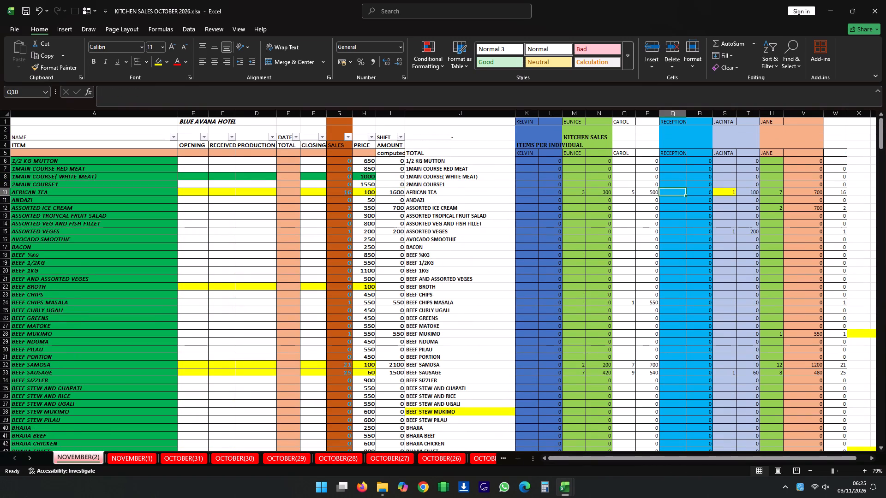
pyautogui.press('1')
pyautogui.press('Down')
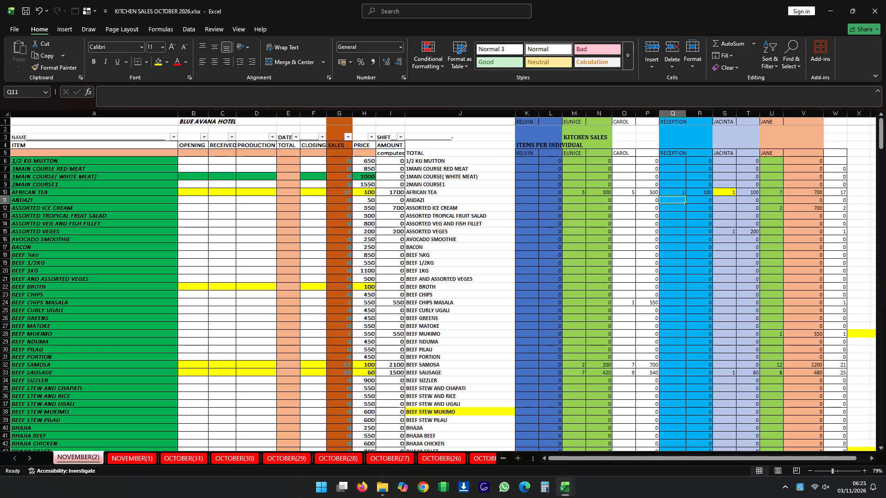
# Enter a quantity of 1 for CHIPS (row 104) in the RECEPTION column.
pyautogui.press('Down')
pyautogui.press('Down')
pyautogui.press('Down')
pyautogui.press('Down')
pyautogui.press('Down')
pyautogui.press('Down')
pyautogui.press('Down')
pyautogui.press('Down')
pyautogui.press('Down')
pyautogui.press('Down')
pyautogui.press('Down')
pyautogui.press('Down')
pyautogui.press('Down')
pyautogui.press('Down')
pyautogui.press('Down')
pyautogui.press('Down')
pyautogui.press('Down')
pyautogui.press('Down')
pyautogui.press('Down')
pyautogui.press('Down')
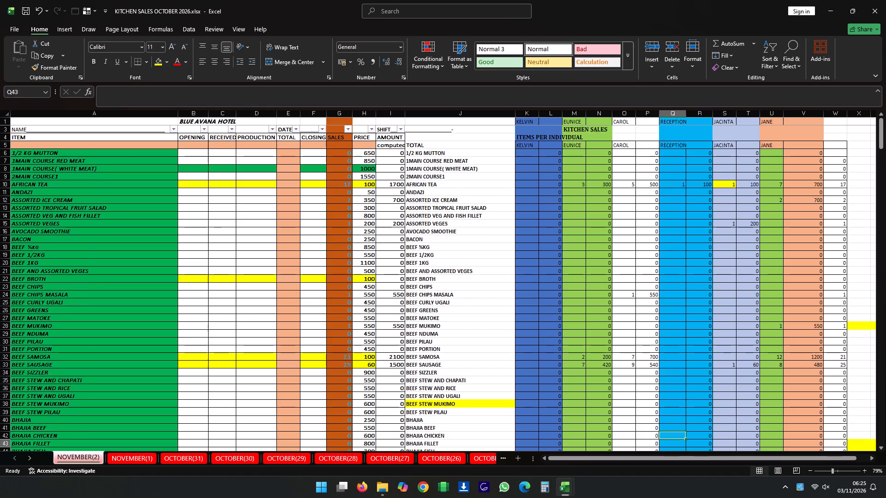
pyautogui.press('Down')
pyautogui.press('Down')
pyautogui.press('Down')
pyautogui.press('Down')
pyautogui.press('Down')
pyautogui.press('Down')
pyautogui.press('Down')
pyautogui.press('Down')
pyautogui.press('Down')
pyautogui.press('Down')
pyautogui.press('Down')
pyautogui.press('Down')
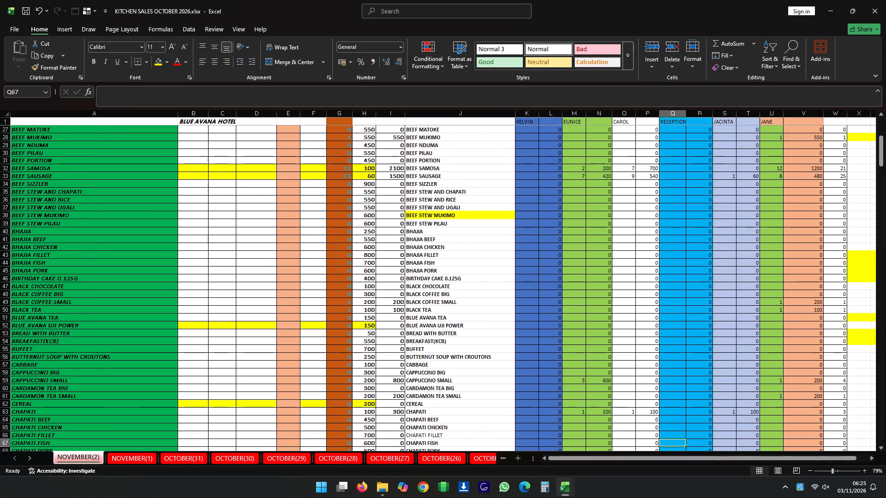
pyautogui.press('Down')
pyautogui.press('Down')
pyautogui.press('Down')
pyautogui.press('Down')
pyautogui.press('Down')
pyautogui.press('Down')
pyautogui.press('Down')
pyautogui.press('Down')
pyautogui.press('Down')
pyautogui.press('Down')
pyautogui.press('Down')
pyautogui.press('Down')
pyautogui.press('Down')
pyautogui.press('Down')
pyautogui.press('Down')
pyautogui.press('Down')
pyautogui.press('Down')
pyautogui.press('Down')
pyautogui.press('Down')
pyautogui.press('Down')
pyautogui.press('Down')
pyautogui.press('Down')
pyautogui.press('Down')
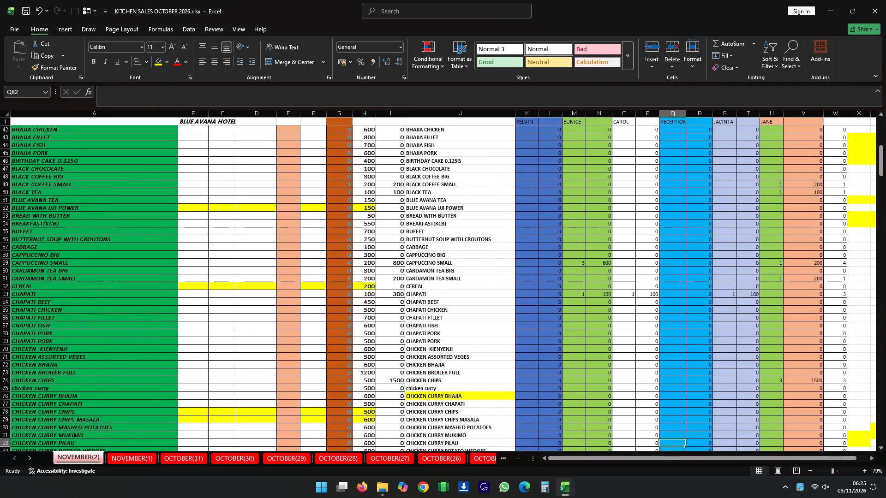
pyautogui.press('Down')
pyautogui.press('Down')
pyautogui.press('Down')
pyautogui.press('Down')
pyautogui.press('Down')
pyautogui.press('Down')
pyautogui.press('Down')
pyautogui.press('Down')
pyautogui.press('Down')
pyautogui.press('Down')
pyautogui.press('Down')
pyautogui.press('Down')
pyautogui.press('Down')
pyautogui.press('Down')
pyautogui.press('Down')
pyautogui.press('Down')
pyautogui.press('Down')
pyautogui.press('Down')
pyautogui.press('Down')
pyautogui.press('Down')
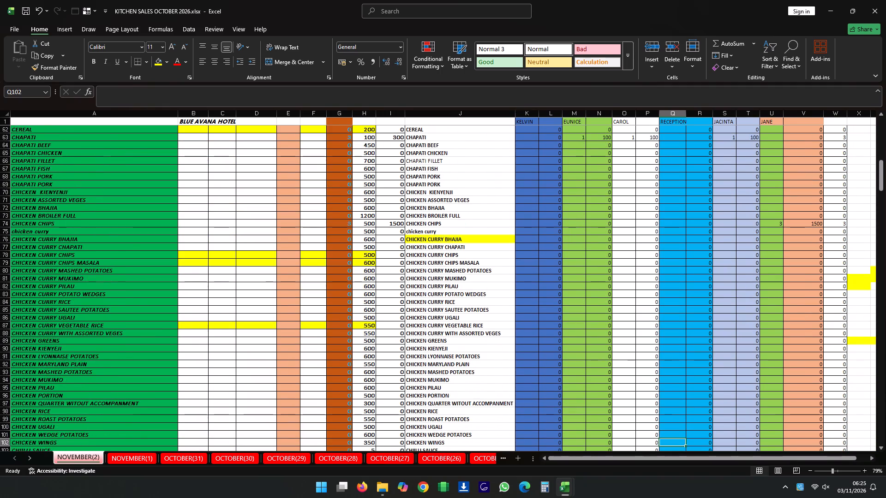
pyautogui.press('Up')
pyautogui.press('Up')
pyautogui.press('Up')
pyautogui.press('Up')
pyautogui.press('Up')
pyautogui.press('Up')
pyautogui.press('Up')
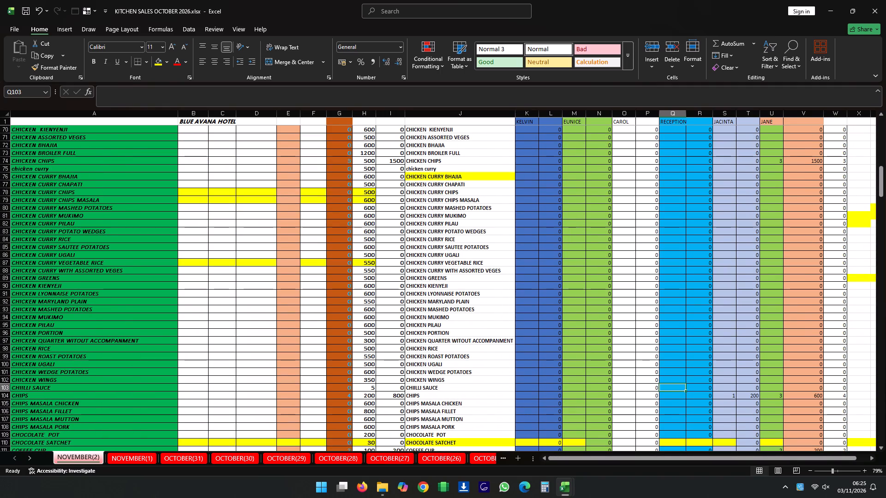
pyautogui.press('Down')
pyautogui.press('1')
pyautogui.press('Down')
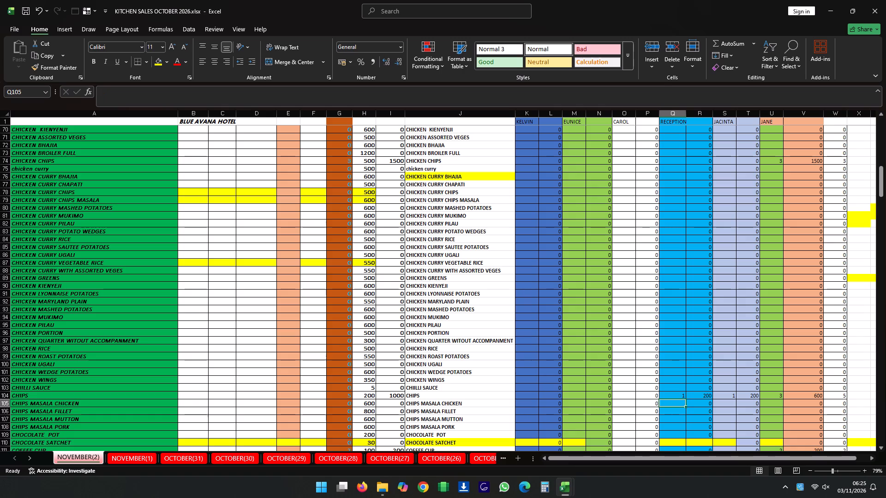
# Enter a quantity of 1 for X.FULL BREAK FAST (row 329) in the RECEPTION column of the NOVEMBER(2) kitchen sheet.
pyautogui.press('Down')
pyautogui.press('Down')
pyautogui.press('Down')
pyautogui.press('Down')
pyautogui.press('Down')
pyautogui.press('Down')
pyautogui.press('Down')
pyautogui.press('Down')
pyautogui.press('Down')
pyautogui.press('Down')
pyautogui.press('Down')
pyautogui.press('Down')
pyautogui.press('Down')
pyautogui.press('Down')
pyautogui.press('Down')
pyautogui.press('Down')
pyautogui.press('Down')
pyautogui.press('Down')
pyautogui.press('Down')
pyautogui.press('Down')
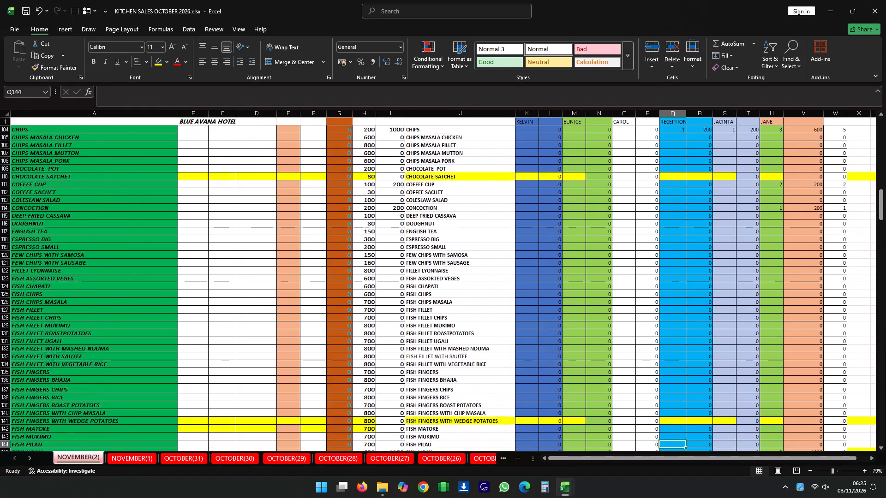
pyautogui.press('Down')
pyautogui.press('Down')
pyautogui.press('Down')
pyautogui.press('Down')
pyautogui.press('Down')
pyautogui.press('Down')
pyautogui.press('Down')
pyautogui.press('Down')
pyautogui.press('Down')
pyautogui.press('Down')
pyautogui.press('Down')
pyautogui.press('Down')
pyautogui.press('Down')
pyautogui.press('Down')
pyautogui.press('Down')
pyautogui.press('Down')
pyautogui.press('Down')
pyautogui.press('Down')
pyautogui.press('Down')
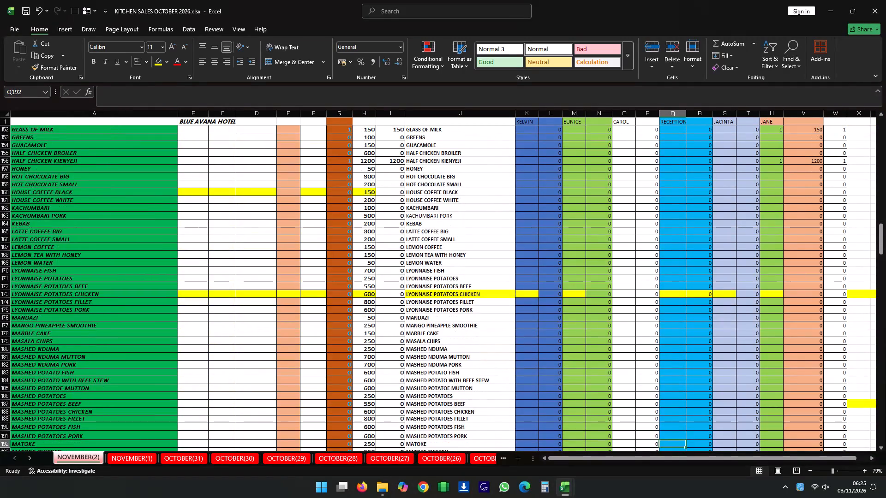
pyautogui.press('Down')
pyautogui.press('Down')
pyautogui.press('Down')
pyautogui.press('Down')
pyautogui.press('Down')
pyautogui.press('Down')
pyautogui.press('Down')
pyautogui.press('Down')
pyautogui.press('Down')
pyautogui.press('Down')
pyautogui.press('Down')
pyautogui.press('Down')
pyautogui.press('Down')
pyautogui.press('Down')
pyautogui.press('Down')
pyautogui.press('Down')
pyautogui.press('Down')
pyautogui.press('Down')
pyautogui.press('Down')
pyautogui.press('Down')
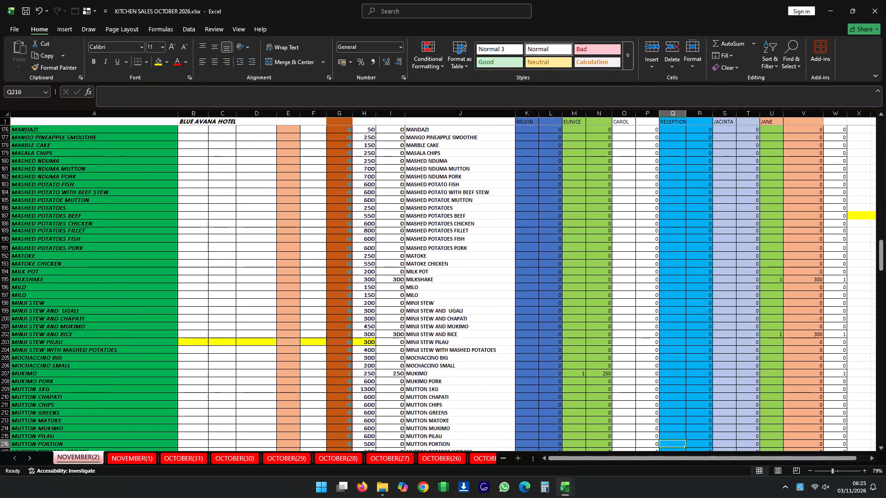
pyautogui.press('Down')
pyautogui.press('Down')
pyautogui.press('Down')
pyautogui.press('Down')
pyautogui.press('Down')
pyautogui.press('Down')
pyautogui.press('Down')
pyautogui.press('Down')
pyautogui.press('Down')
pyautogui.press('Down')
pyautogui.press('Down')
pyautogui.press('Down')
pyautogui.press('Down')
pyautogui.press('Down')
pyautogui.press('Down')
pyautogui.press('Down')
pyautogui.press('Down')
pyautogui.press('Down')
pyautogui.press('Down')
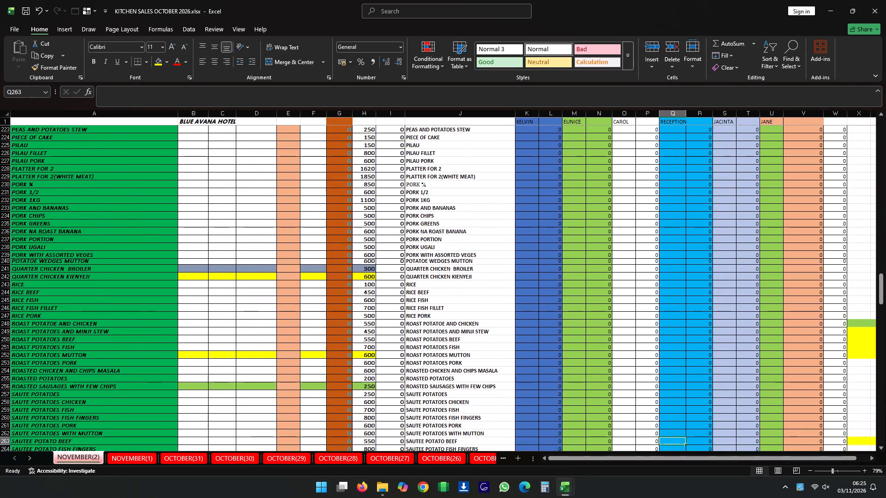
pyautogui.press('Down')
pyautogui.press('Down')
pyautogui.press('Down')
pyautogui.press('Down')
pyautogui.press('Down')
pyautogui.press('Down')
pyautogui.press('Down')
pyautogui.press('Down')
pyautogui.press('Down')
pyautogui.press('Down')
pyautogui.press('Down')
pyautogui.press('Down')
pyautogui.press('Down')
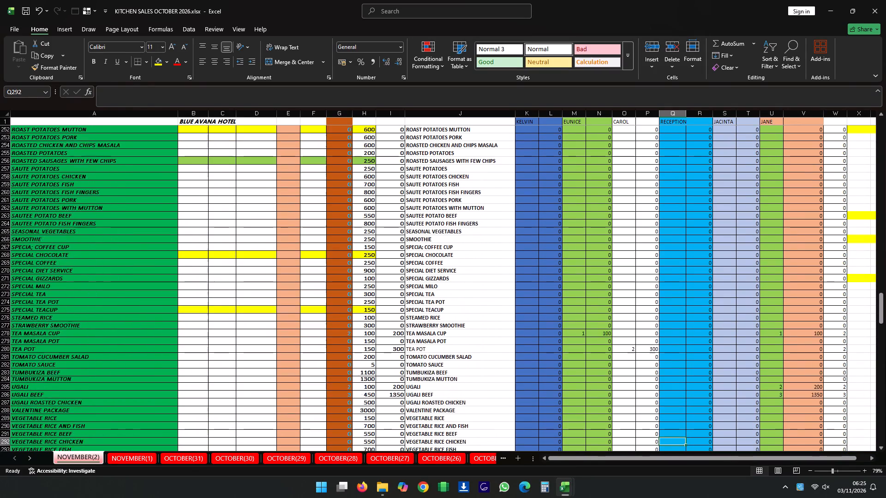
pyautogui.press('Down')
pyautogui.press('Down')
pyautogui.press('Down')
pyautogui.press('Down')
pyautogui.press('Down')
pyautogui.press('Down')
pyautogui.press('Down')
pyautogui.press('Down')
pyautogui.press('Down')
pyautogui.press('Down')
pyautogui.press('Down')
pyautogui.press('Down')
pyautogui.press('Down')
pyautogui.press('Down')
pyautogui.press('Down')
pyautogui.press('Down')
pyautogui.press('Down')
pyautogui.press('Down')
pyautogui.press('Down')
pyautogui.press('Down')
pyautogui.press('Down')
pyautogui.press('Down')
pyautogui.press('Down')
pyautogui.press('Down')
pyautogui.press('Down')
pyautogui.press('Down')
pyautogui.press('Down')
pyautogui.press('Down')
pyautogui.press('Down')
pyautogui.press('Down')
pyautogui.press('Down')
pyautogui.press('Down')
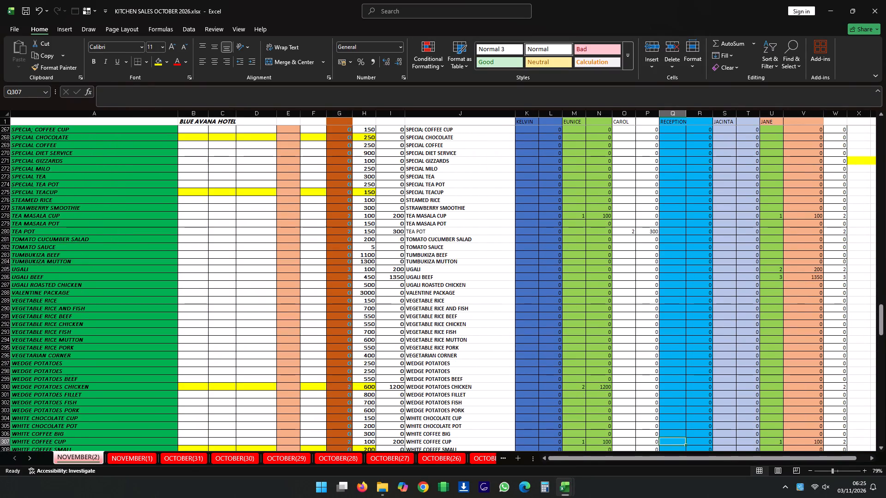
pyautogui.press('Up')
pyautogui.press('Up')
pyautogui.press('Up')
pyautogui.press('Up')
pyautogui.press('Up')
pyautogui.press('Up')
pyautogui.press('Up')
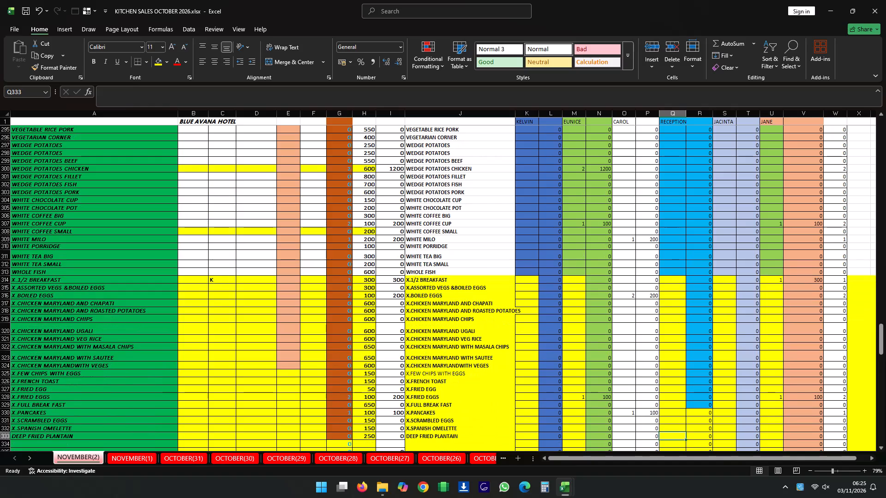
pyautogui.press('Down')
pyautogui.press('Down')
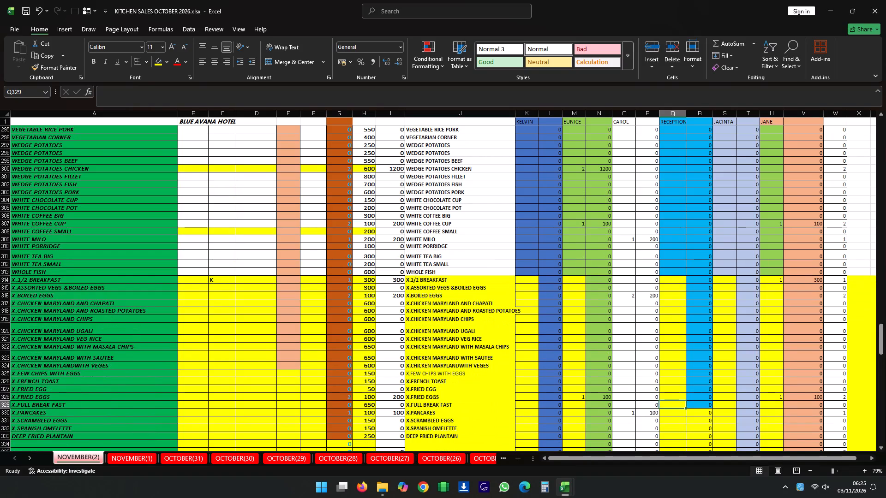
pyautogui.press('1')
pyautogui.press('Down')
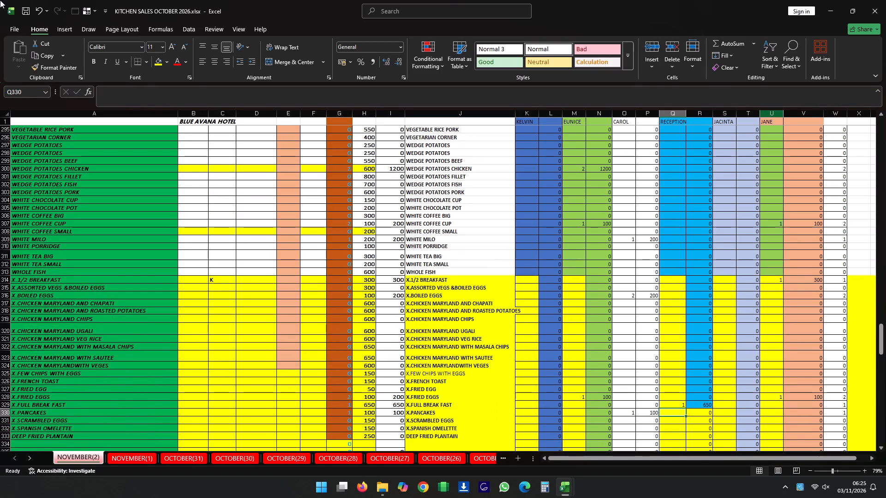
# Save the kitchen sales workbook, check its TOTAL row, and close it to return to the bar sales workbook.
pyautogui.click(28, 8)
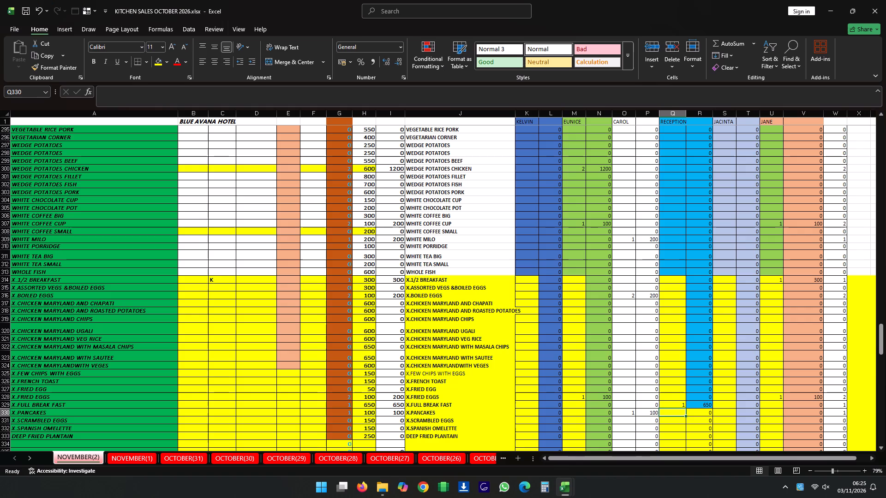
pyautogui.scroll(-5, 614, 145)
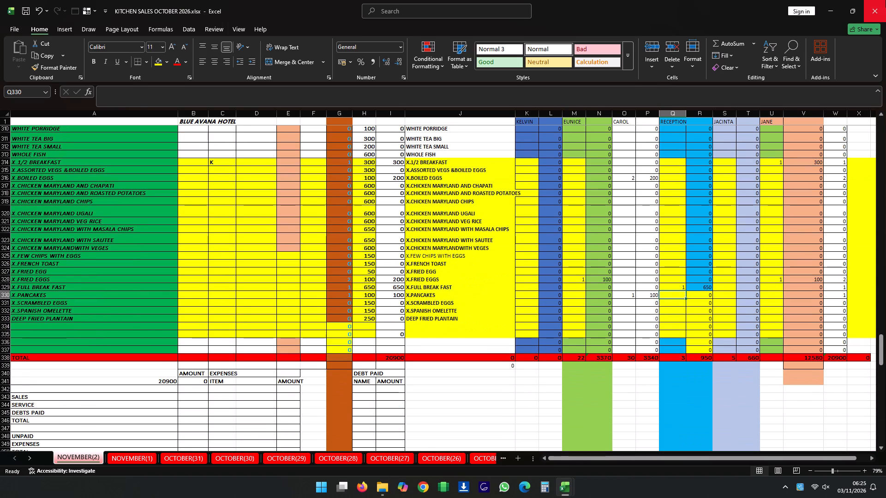
pyautogui.click(885, 13)
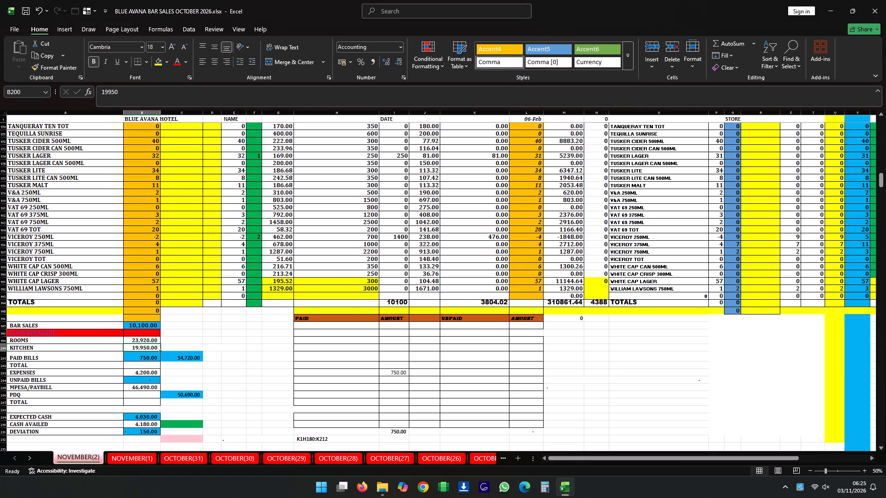
# Change the KITCHEN amount in the NOVEMBER(2) sales summary to 20900.
pyautogui.click(129, 346)
pyautogui.write('20900')
pyautogui.press('Down')
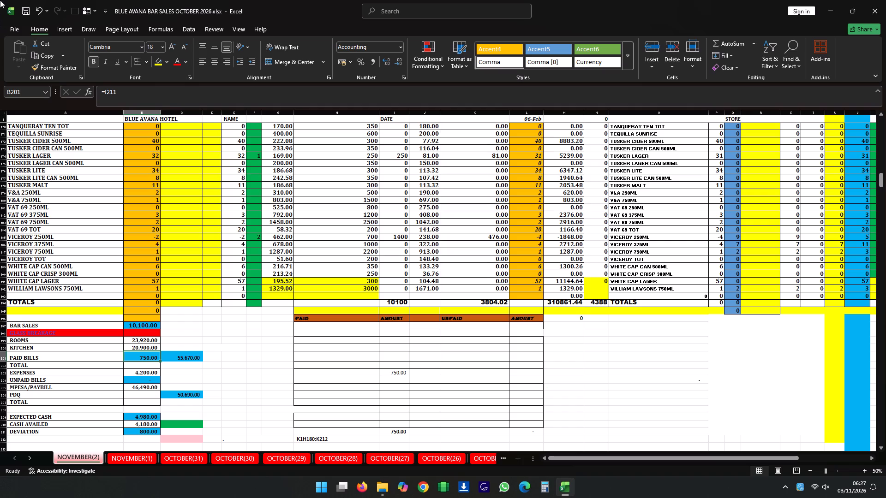
# Enter the unpaid bill amounts 2600, 850 and 300 in the first three rows of the UNPAID table's AMOUNT column.
pyautogui.click(525, 325)
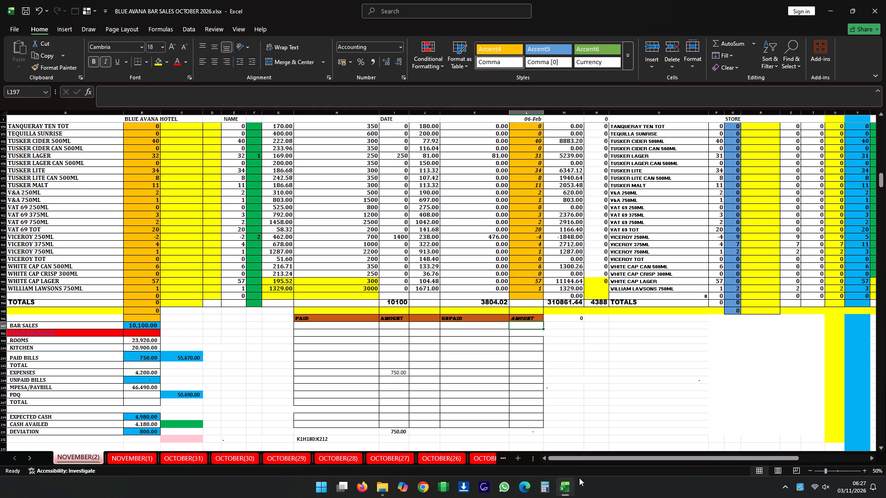
pyautogui.write('2600')
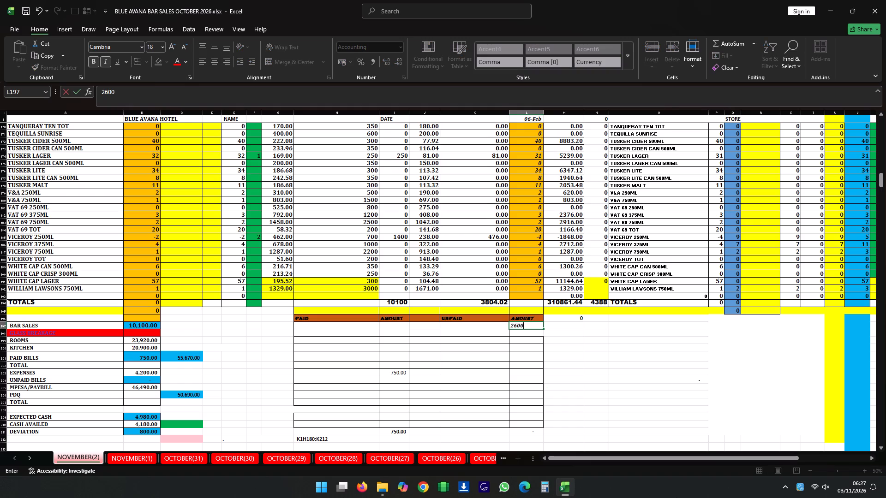
pyautogui.press('Down')
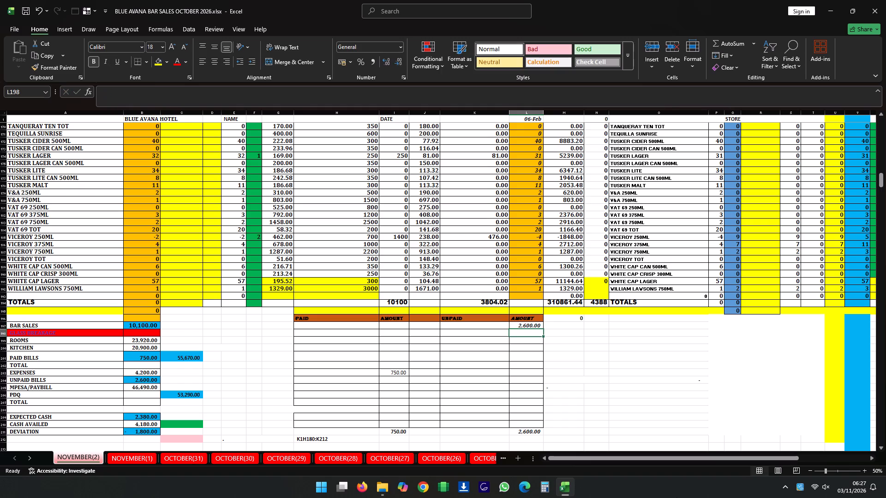
pyautogui.press('8')
pyautogui.press('5')
pyautogui.press('0')
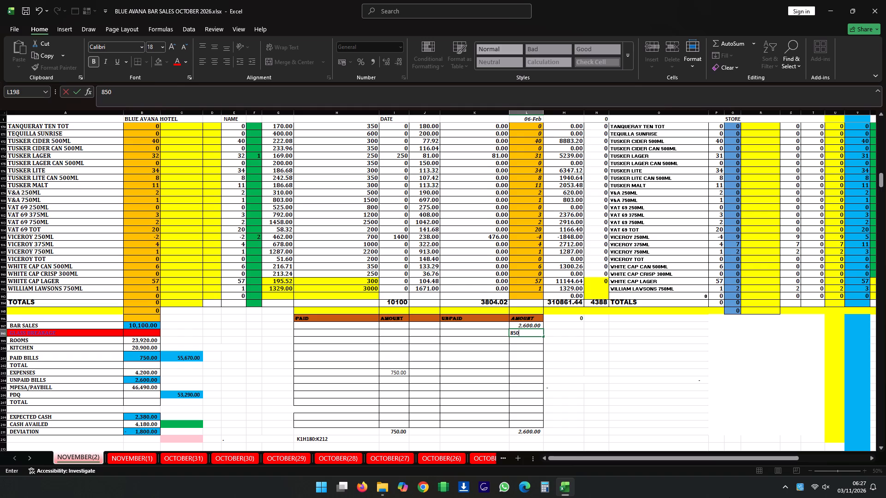
pyautogui.press('Down')
pyautogui.press('3')
pyautogui.press('0')
pyautogui.press('0')
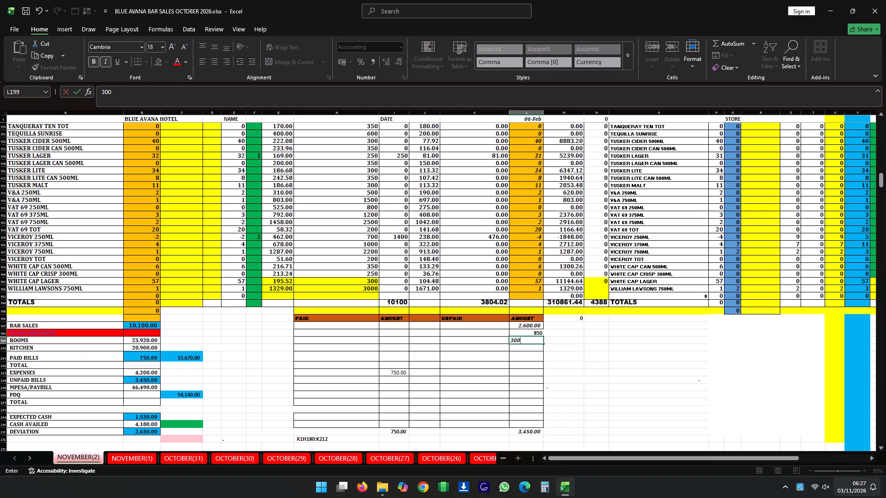
pyautogui.press('Left')
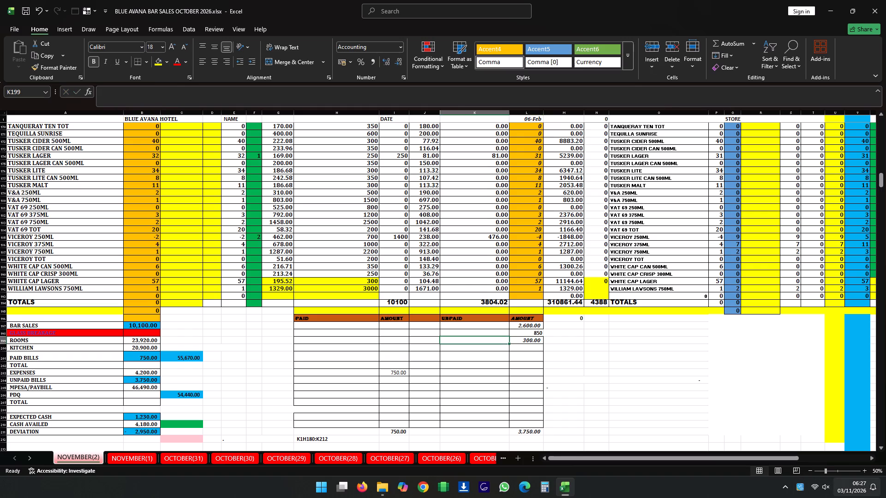
# Fill in the UNPAID column names: JANE beside 300, JACINTA beside 850, and RECEPTION beside 2,600.
pyautogui.write('JA')
pyautogui.write('NE')
pyautogui.press('space')
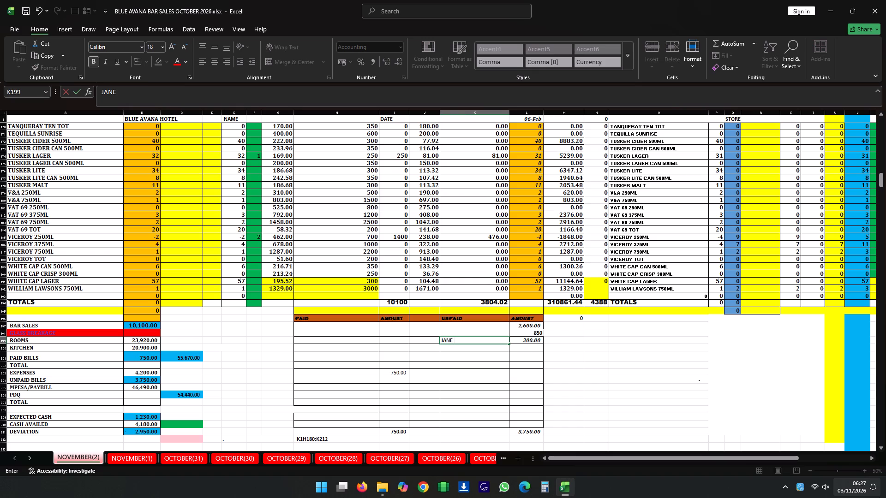
pyautogui.press('Up')
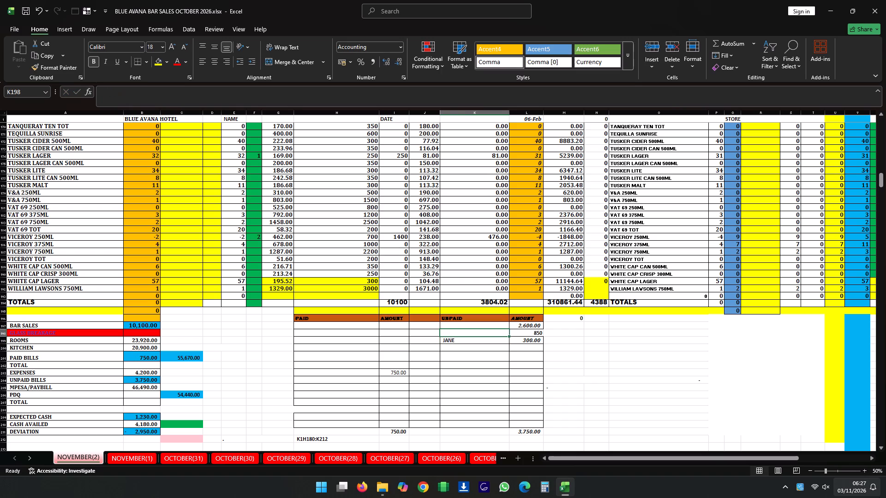
pyautogui.write('JACINTA')
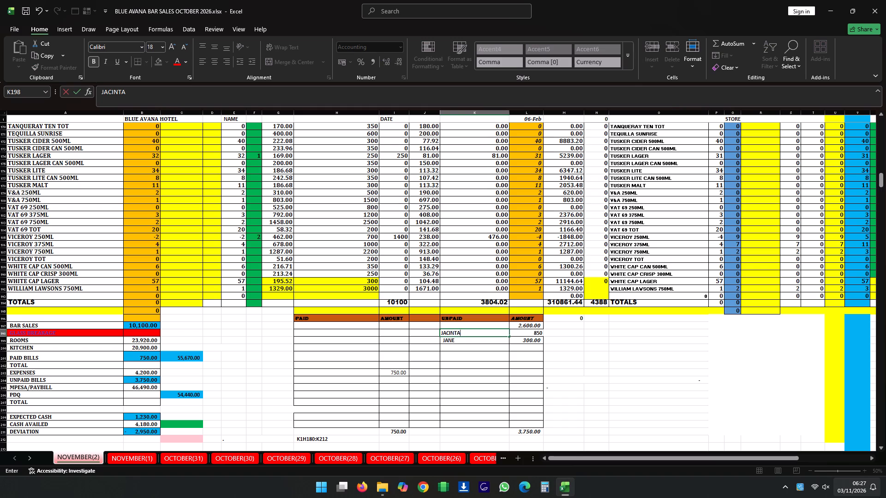
pyautogui.press('Up')
pyautogui.write('RECE')
pyautogui.press('p')
pyautogui.write('TION')
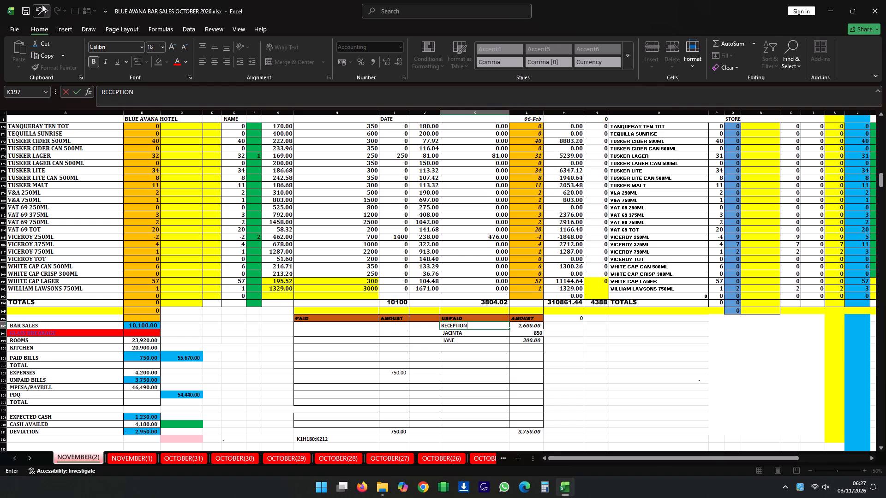
# Save the bar sales workbook with the completed unpaid bill entries.
pyautogui.click(24, 6)
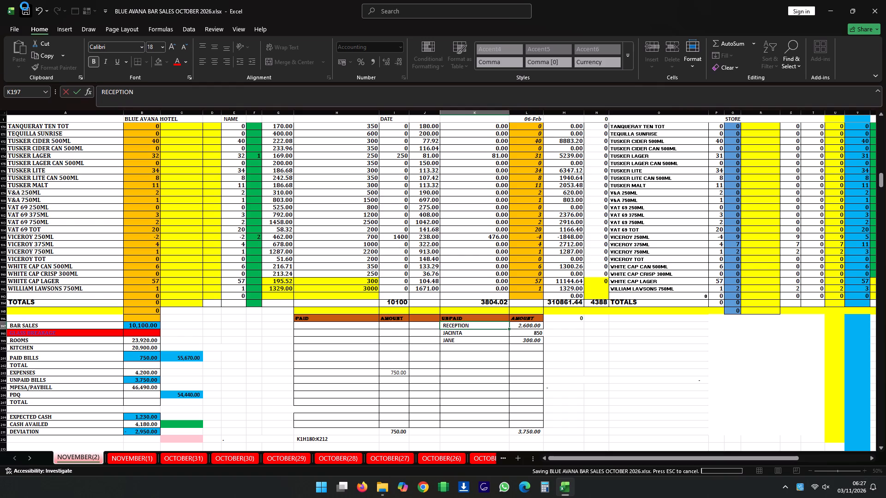
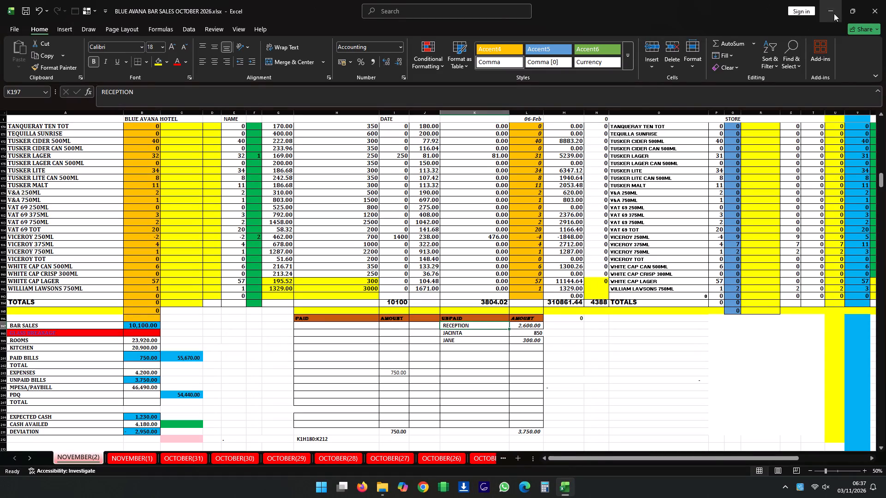
# Add a fourth unpaid bill below JANE in the UNPAID table, with amount 100 and name MOREEN.
pyautogui.click(535, 347)
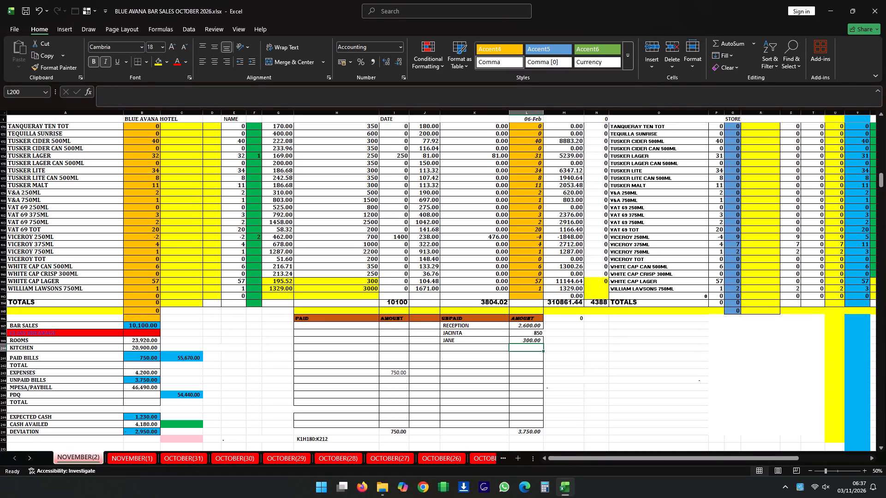
pyautogui.press('5')
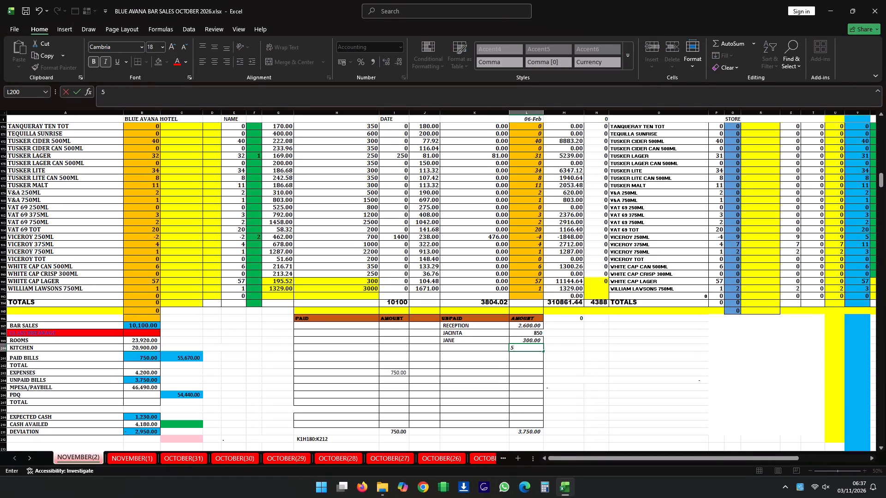
pyautogui.press('BackSpace')
pyautogui.press('1')
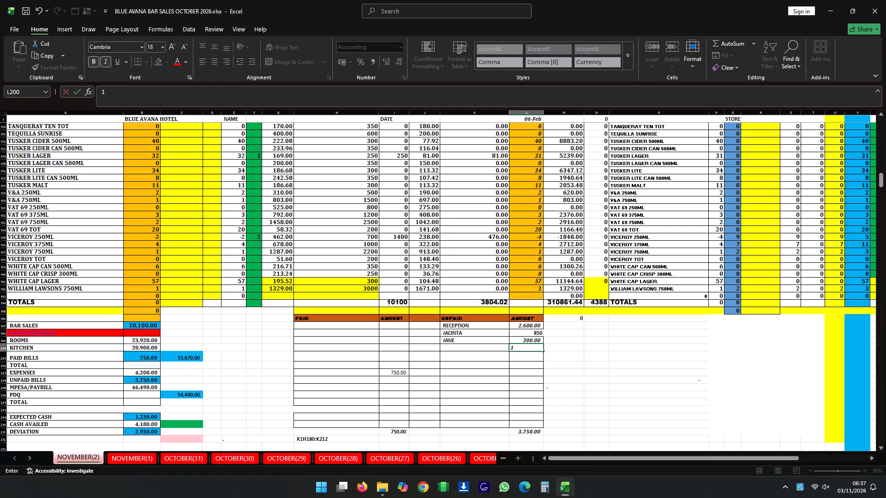
pyautogui.write('00')
pyautogui.press('Left')
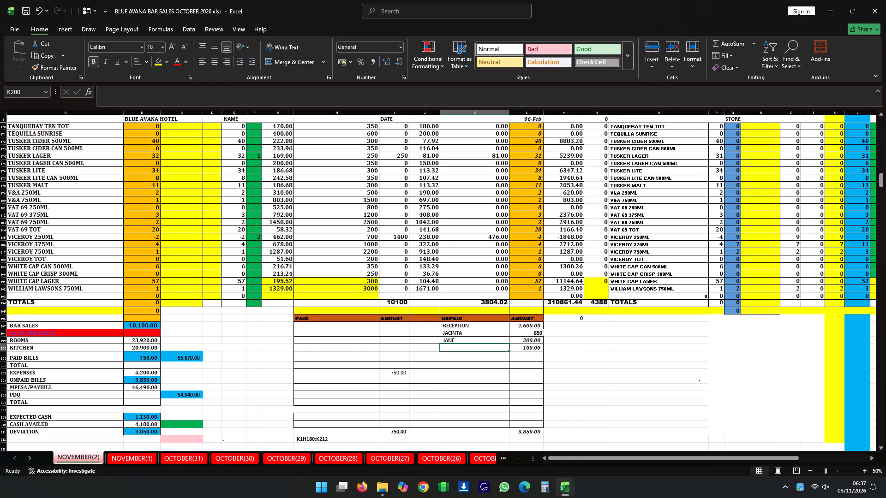
pyautogui.write('MOREE')
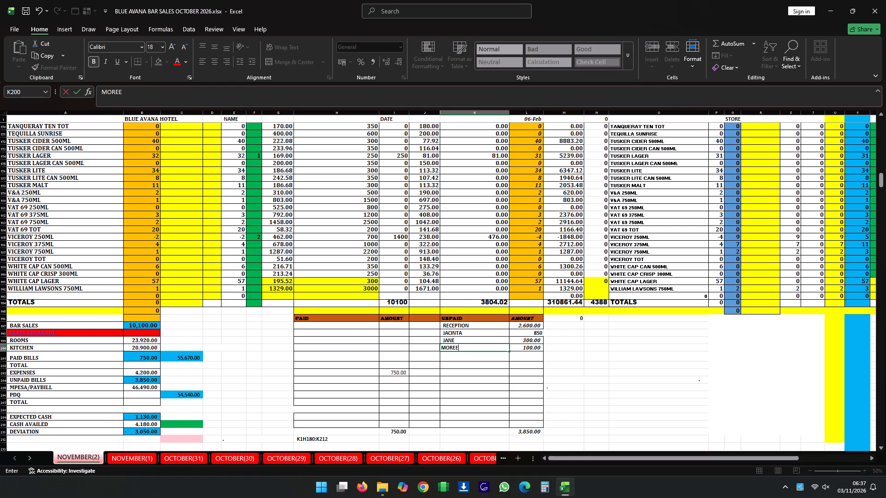
pyautogui.press('n')
# Save the bar sales workbook with the added unpaid bill.
pyautogui.click(23, 8)
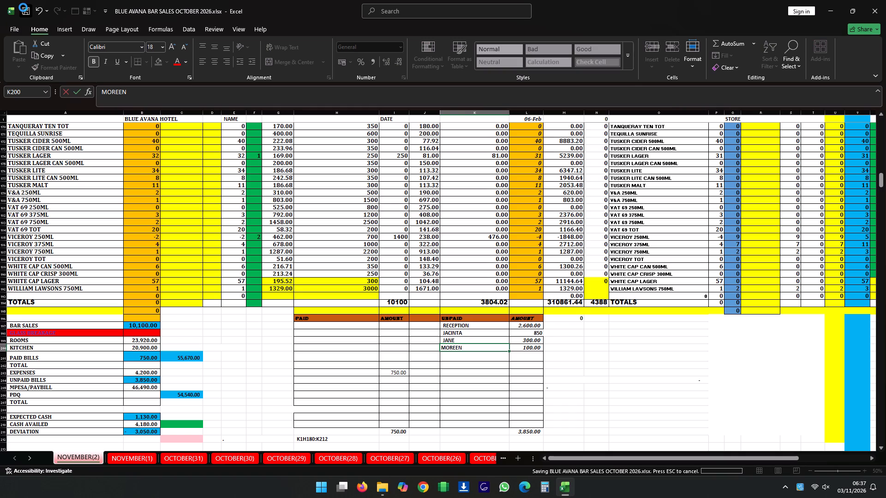
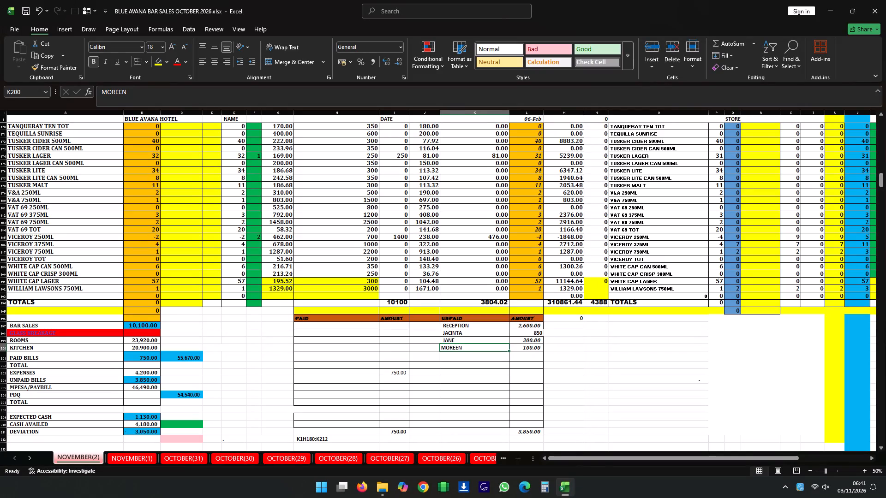
# Set the ROOMS amount in the NOVEMBER(2) sales summary to 26,920.
pyautogui.click(134, 347)
pyautogui.click(139, 338)
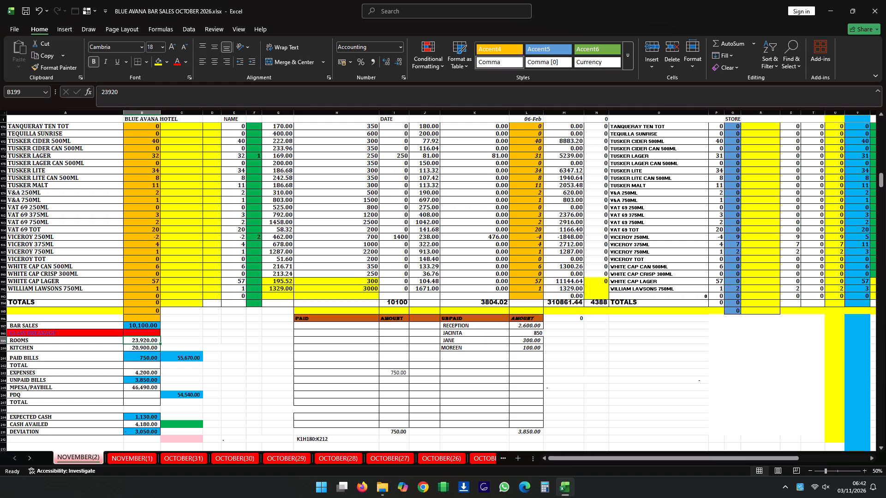
pyautogui.click(149, 341)
pyautogui.press('2')
pyautogui.press('6')
pyautogui.write('920')
pyautogui.press('Return')
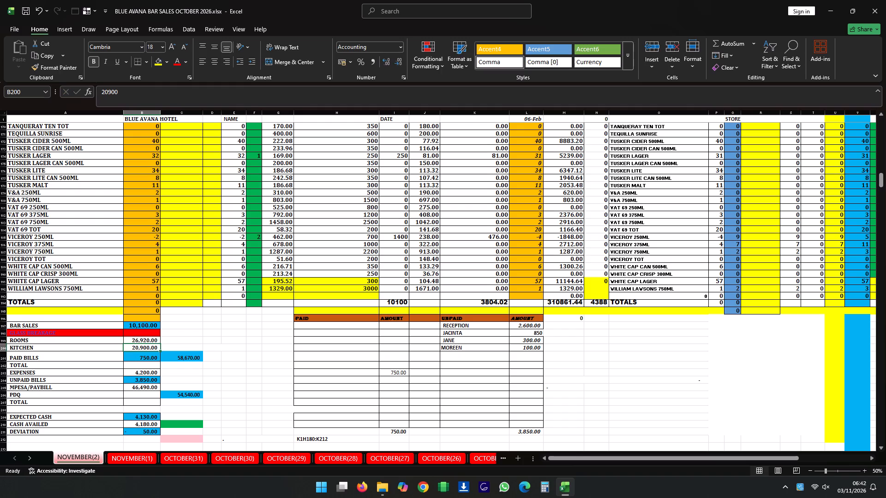
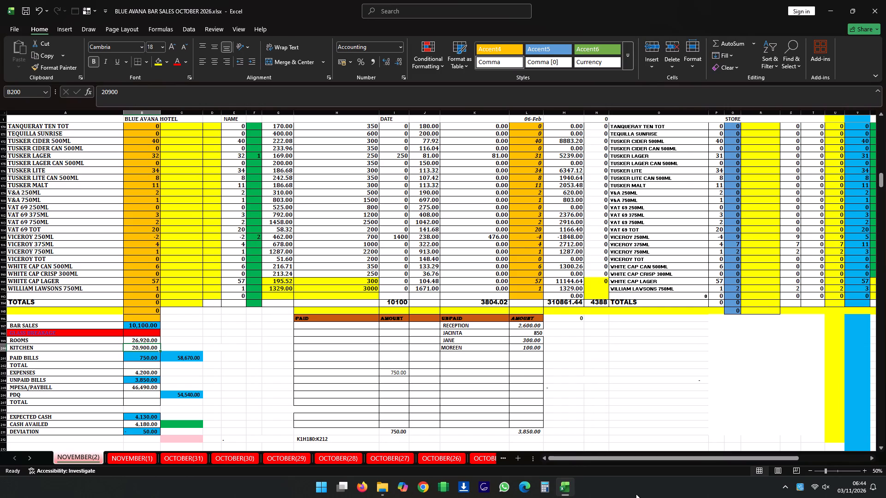
# Add a PAID entry of 3,000 labelled ROOM 4 below the 750 amount on the NOVEMBER(2) sheet.
pyautogui.click(402, 380)
pyautogui.press('3')
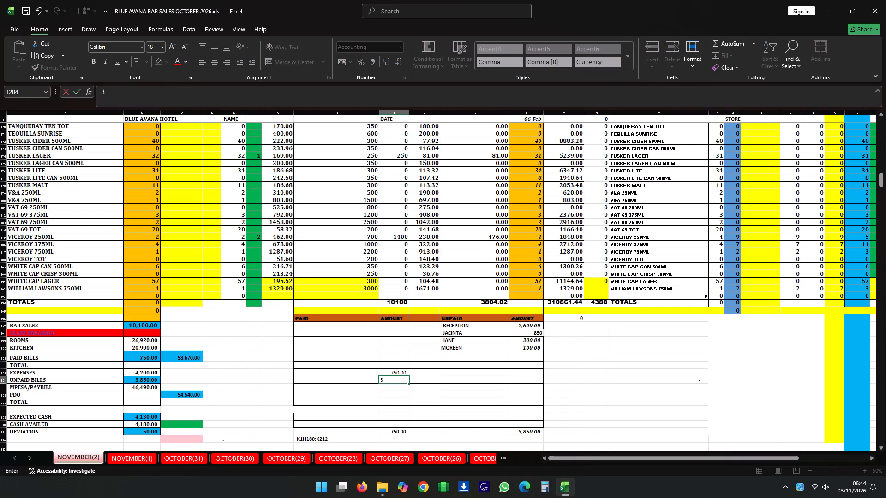
pyautogui.write('000')
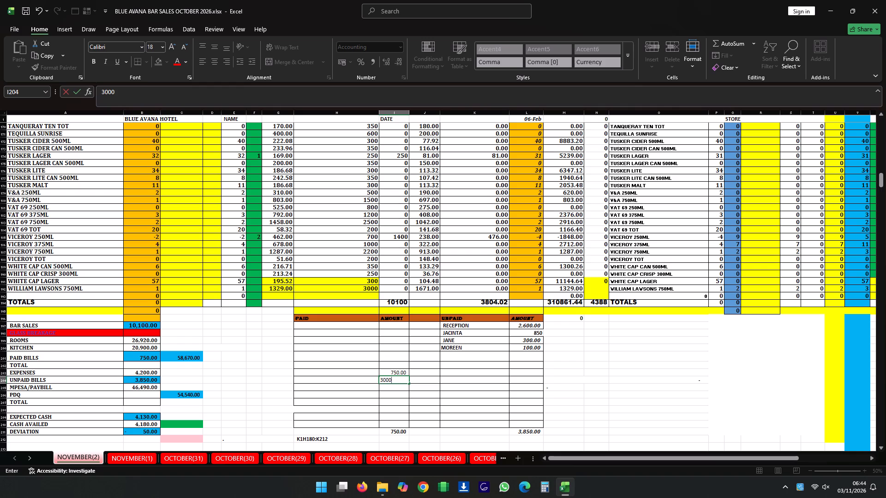
pyautogui.press('Left')
pyautogui.press('r')
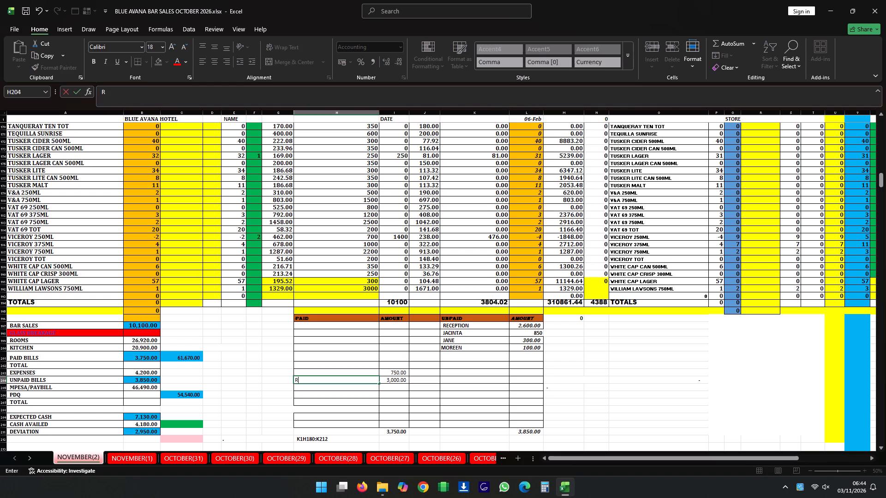
pyautogui.write('OOM 4')
pyautogui.press('Up')
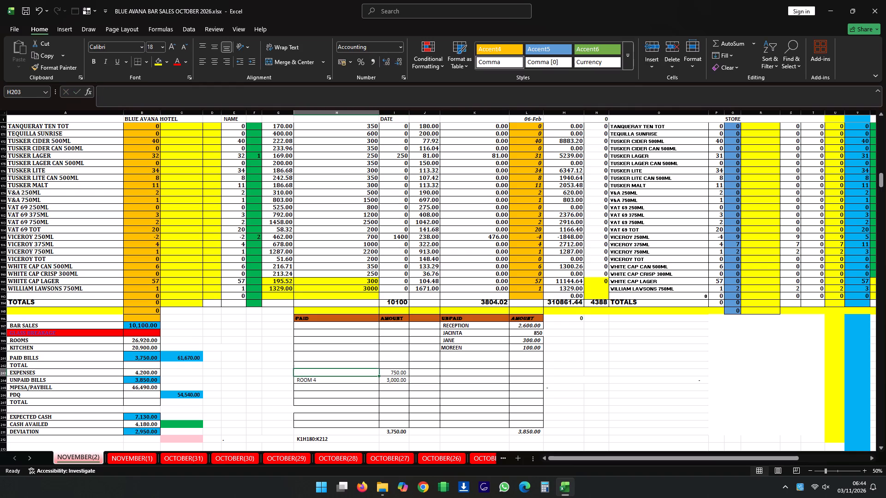
# Label the 750 paid bill ROOM 1 DEPOSIT FOR 4TH and save the bar sales workbook.
pyautogui.press('r')
pyautogui.write('OOM')
pyautogui.press('space')
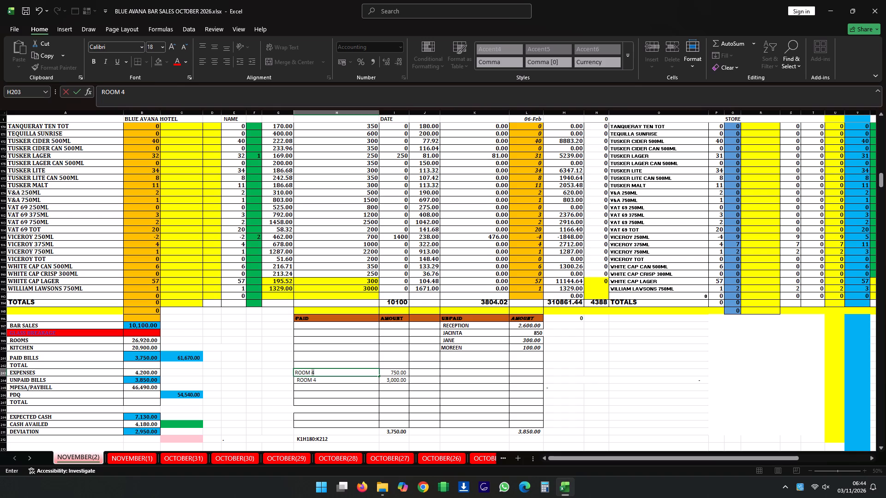
pyautogui.press('1')
pyautogui.press('space')
pyautogui.write('PAID')
pyautogui.write('FOR')
pyautogui.press('BackSpace')
pyautogui.press('BackSpace')
pyautogui.press('BackSpace')
pyautogui.press('space')
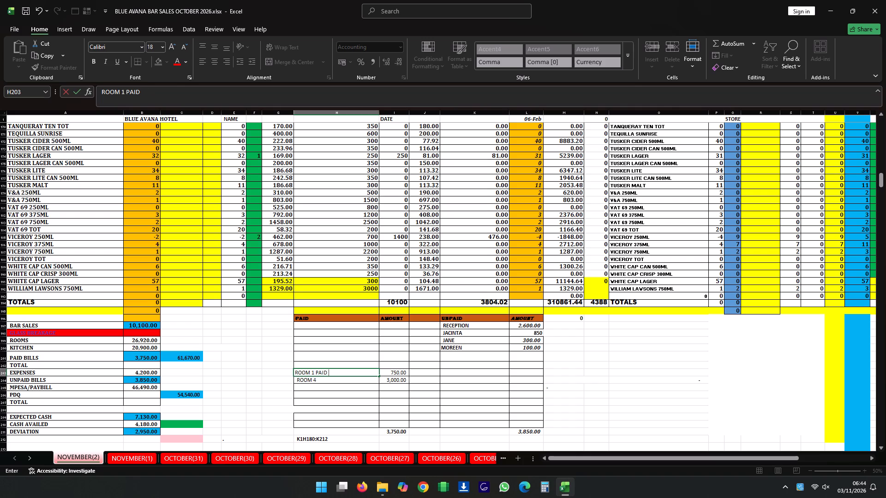
pyautogui.write('FOR')
pyautogui.press('BackSpace')
pyautogui.press('BackSpace')
pyautogui.press('BackSpace')
pyautogui.press('BackSpace')
pyautogui.press('BackSpace')
pyautogui.press('BackSpace')
pyautogui.press('BackSpace')
pyautogui.press('BackSpace')
pyautogui.write('DE')
pyautogui.write('POSIT')
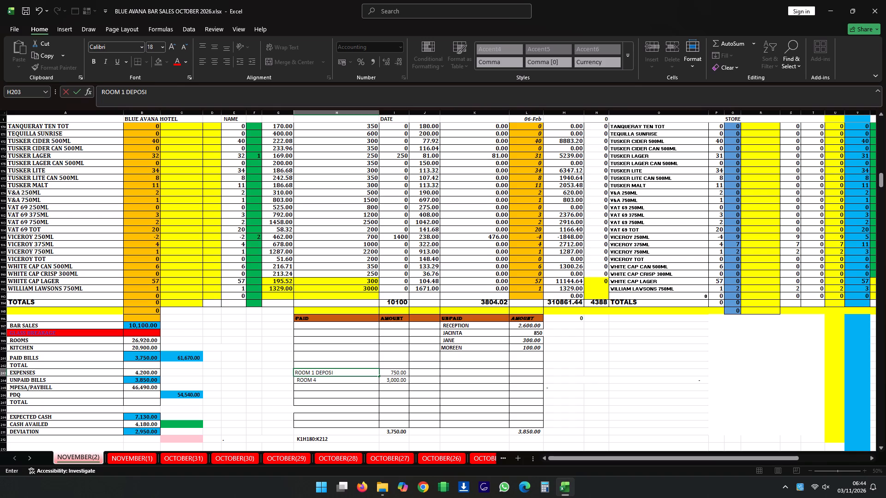
pyautogui.press('space')
pyautogui.write('FOR 4TH')
pyautogui.press('space')
pyautogui.scroll(1, 21, 0)
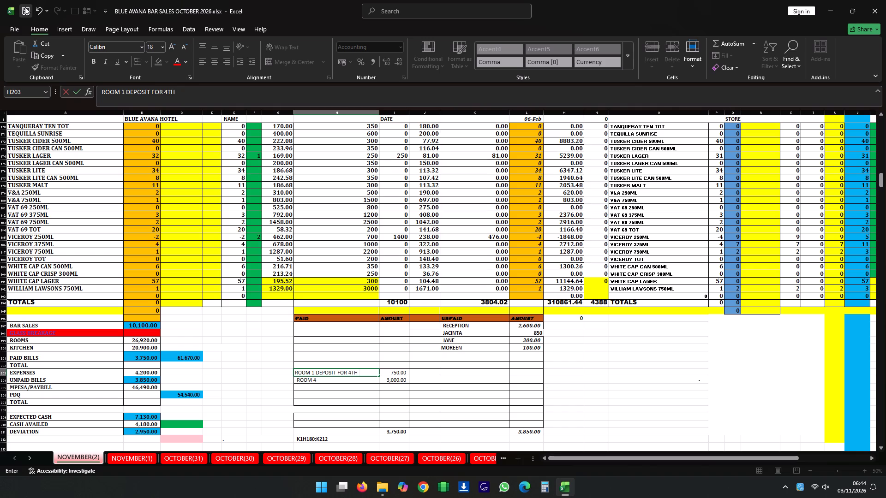
pyautogui.click(25, 7)
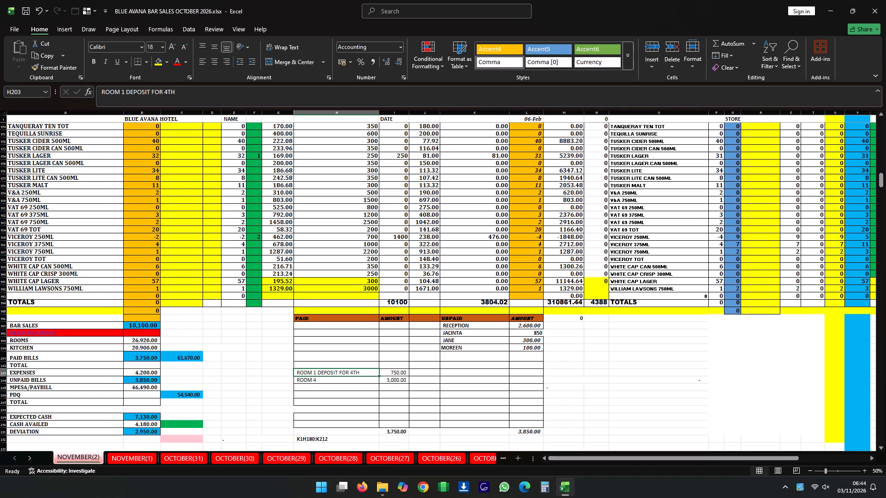
# Set the ROOMS amount in the NOVEMBER(2) sales summary to 23,920 and save the workbook.
pyautogui.click(146, 340)
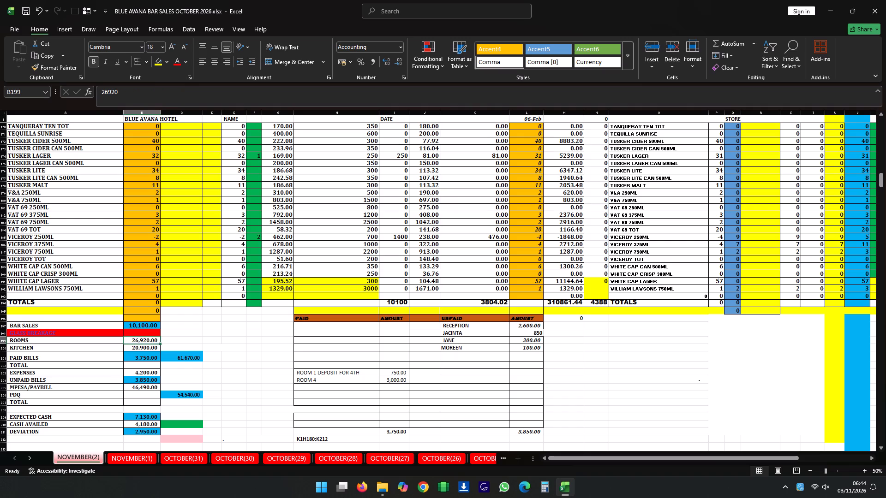
pyautogui.write('23920')
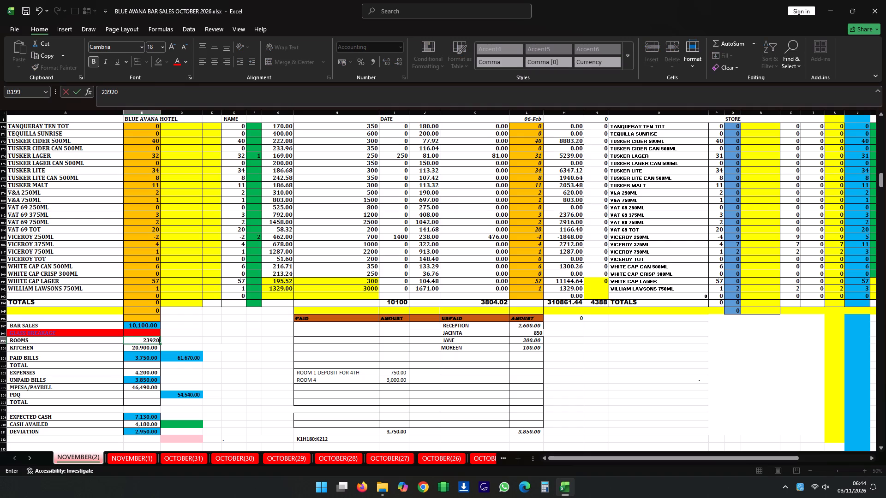
pyautogui.press('Return')
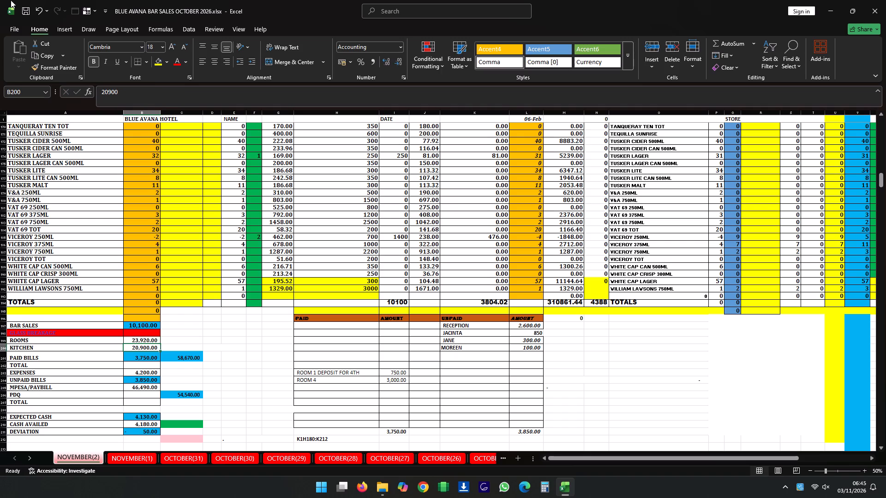
pyautogui.click(24, 11)
# Open the INDIVIDUAL SALES OCTOBER 2026 workbook from the OCTOBER 2026 folder.
pyautogui.click(885, 3)
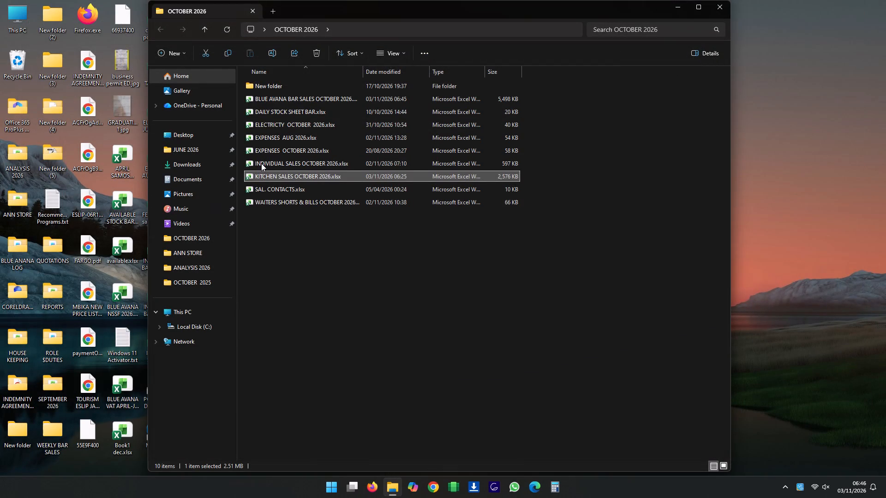
pyautogui.doubleClick(261, 163)
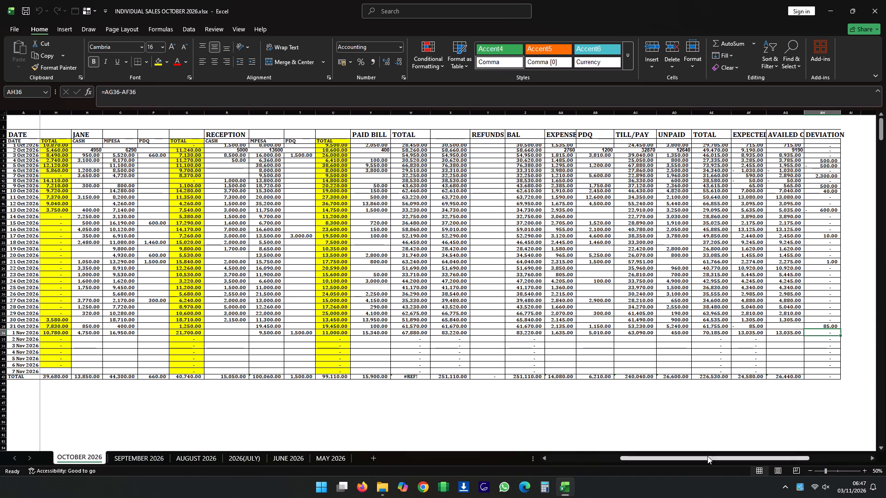
# Create a copy of the OCTOBER 2026 sheet, placed before the original.
pyautogui.moveTo(677, 458); pyautogui.dragTo(562, 445)
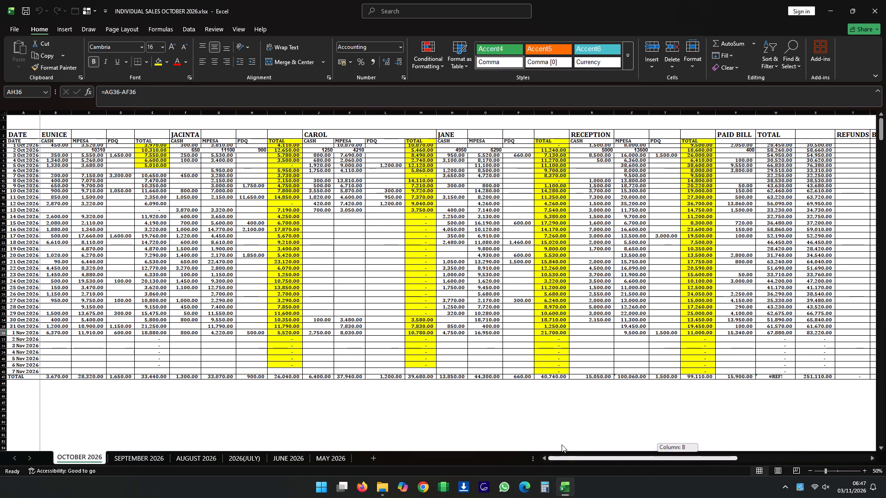
pyautogui.moveTo(562, 445); pyautogui.dragTo(492, 430)
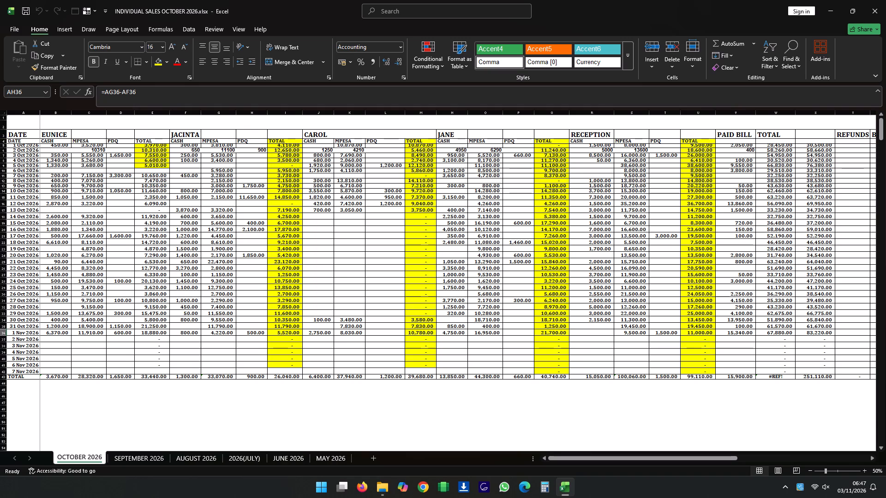
pyautogui.click(70, 460)
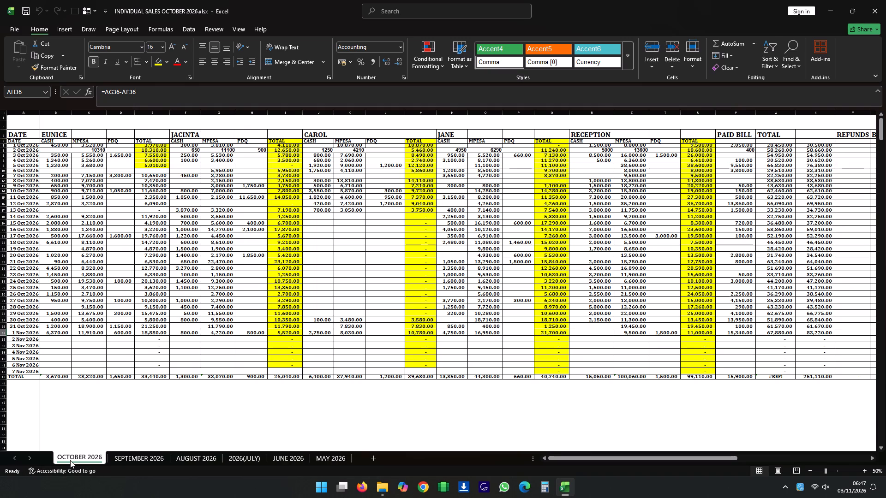
pyautogui.rightClick(70, 460)
pyautogui.click(101, 374)
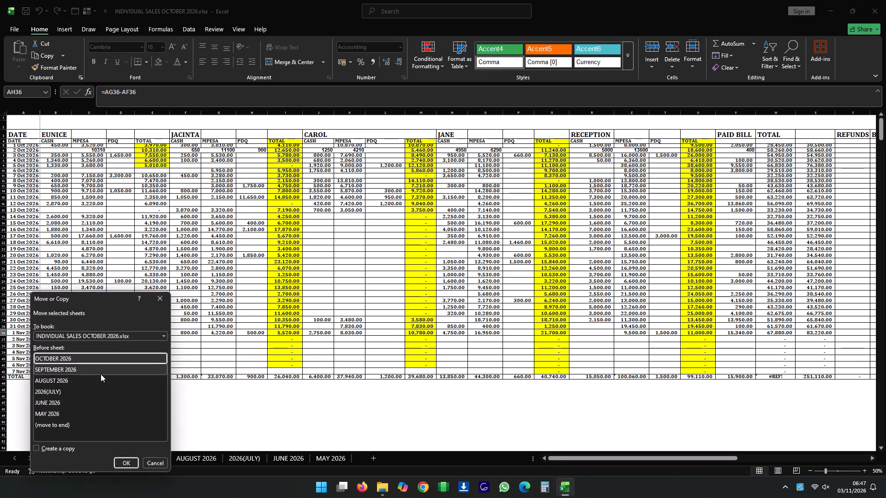
pyautogui.click(41, 448)
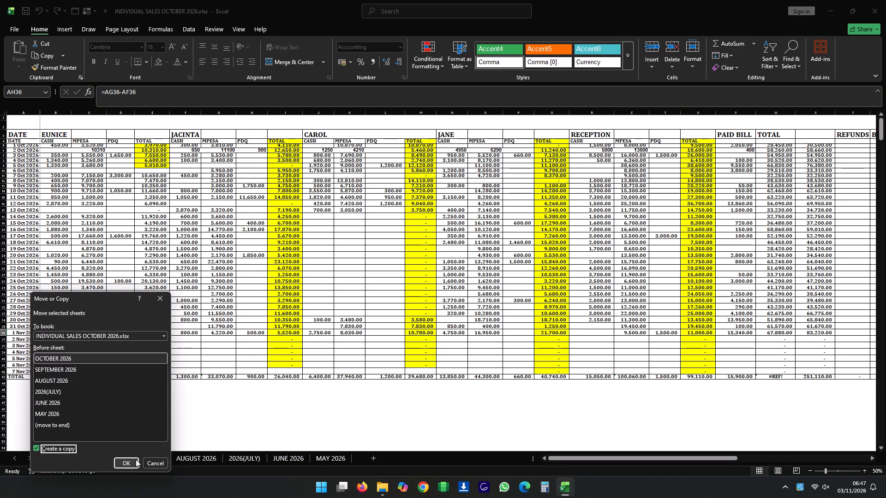
pyautogui.click(127, 462)
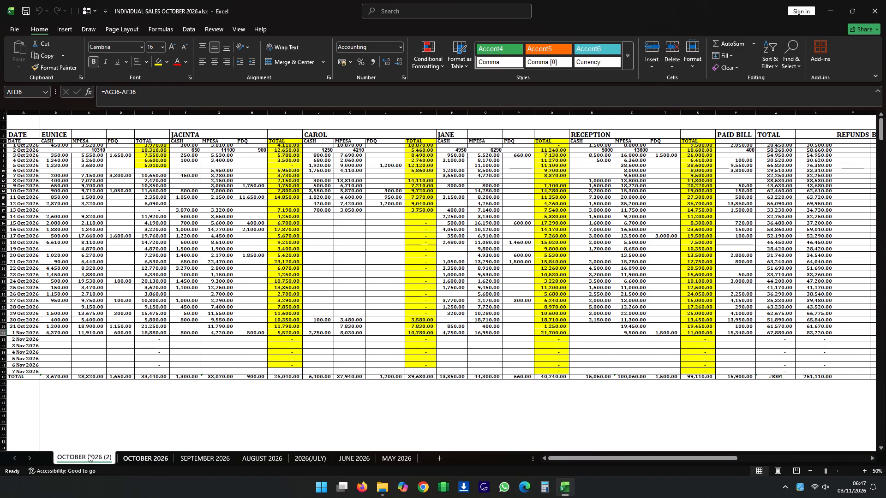
# Copy the whole 1 Nov 2026 row and paste it over the 1 Oct 2026 row in the copied sheet.
pyautogui.scroll(7, 102, 427)
pyautogui.click(6, 332)
pyautogui.rightClick(6, 332)
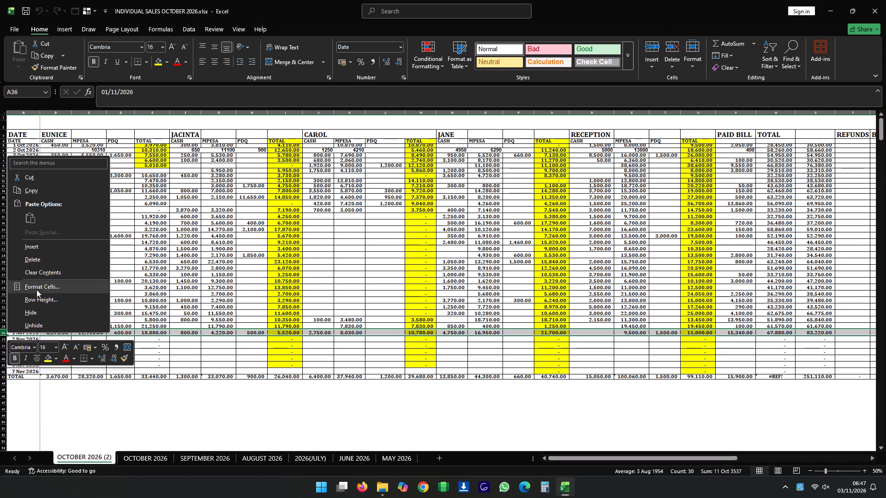
pyautogui.click(24, 192)
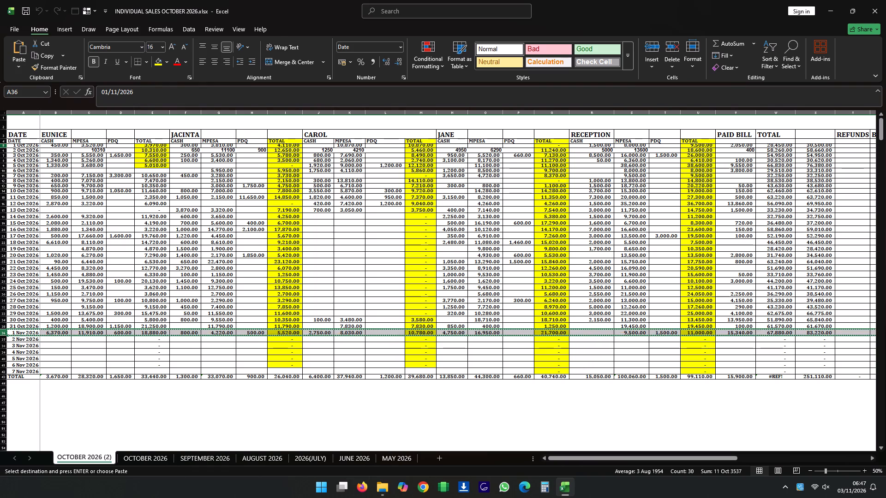
pyautogui.click(4, 146)
pyautogui.rightClick(4, 146)
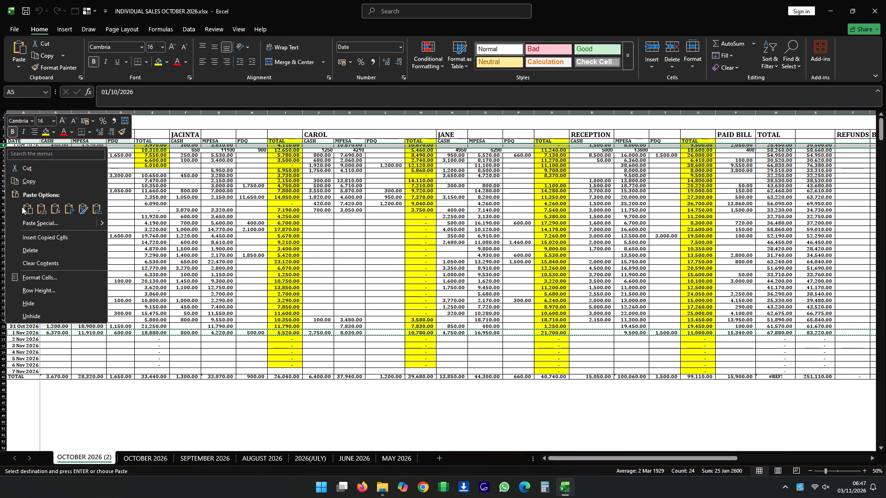
pyautogui.click(25, 207)
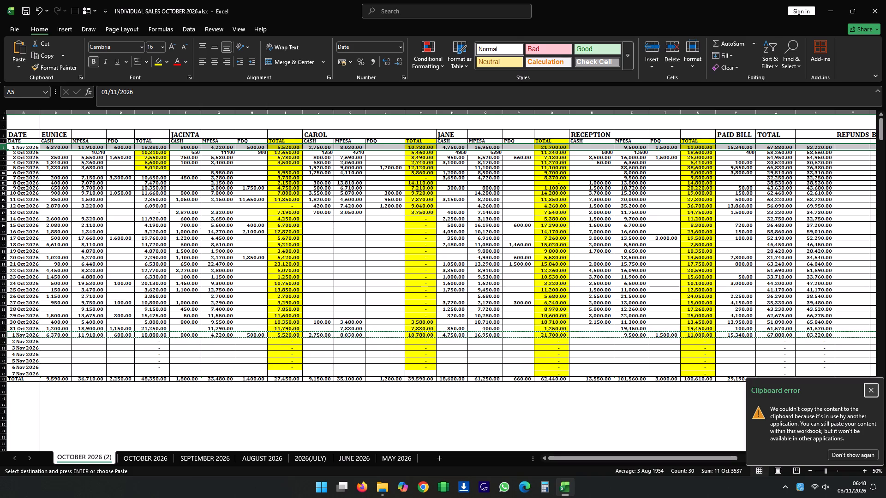
# Select the old October entries in the copied sheet, starting from the 2 Oct 2026 date.
pyautogui.click(12, 153)
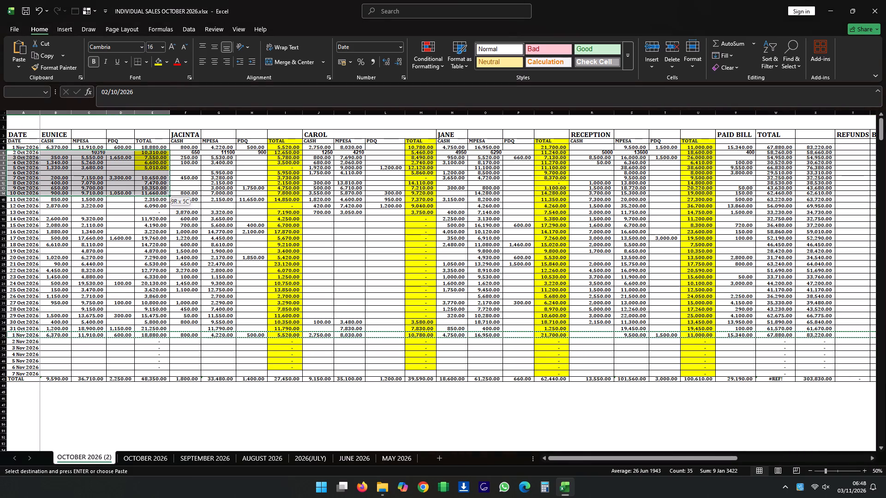
pyautogui.moveTo(289, 235); pyautogui.dragTo(355, 268)
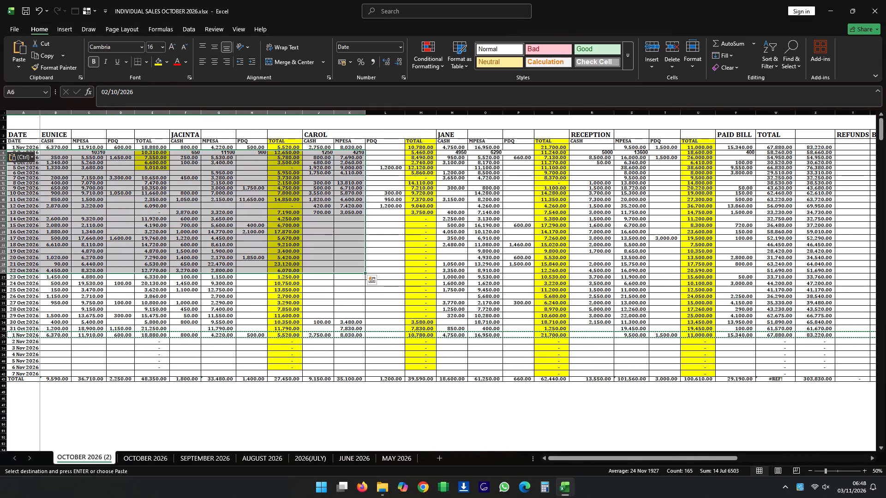
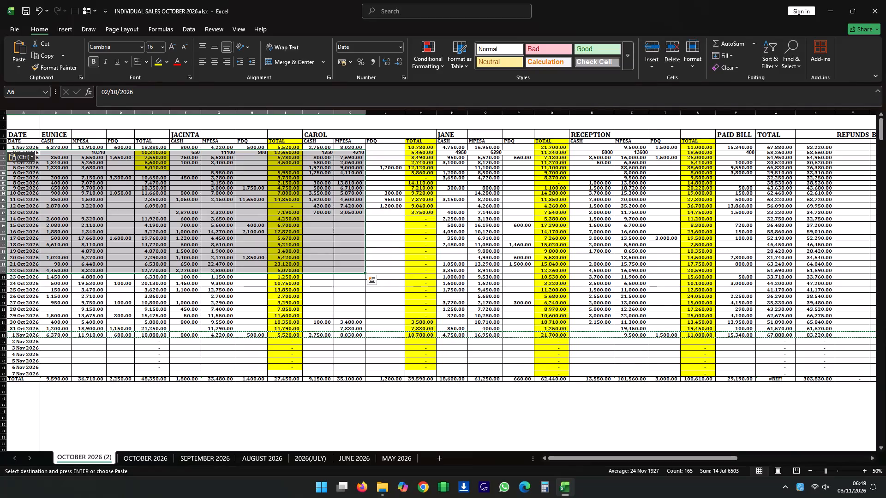
# Clear the contents of the October rows, from 2 Oct 2026 to 31 Oct 2026, across all columns from DATE to DEVIATION.
pyautogui.click(362, 288)
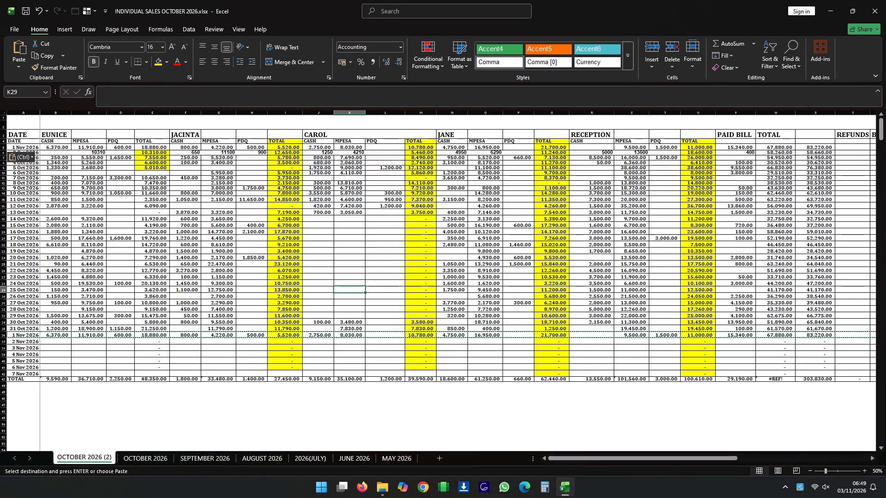
pyautogui.click(35, 151)
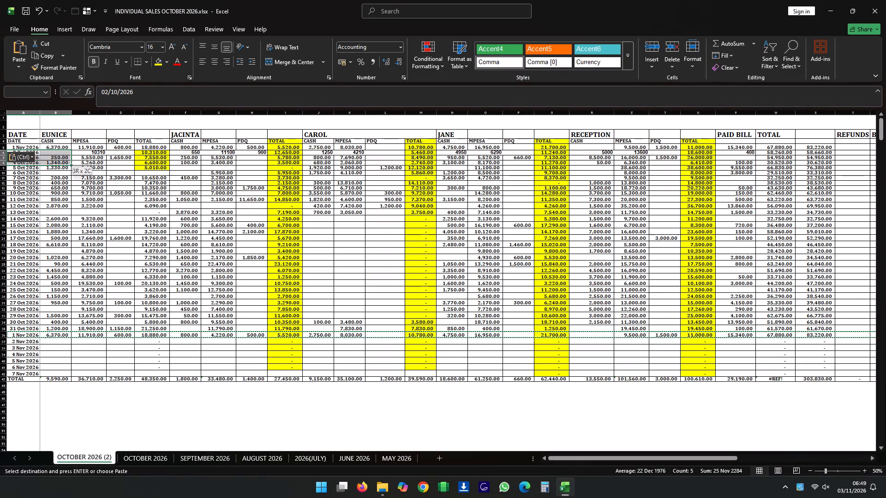
pyautogui.click(322, 255)
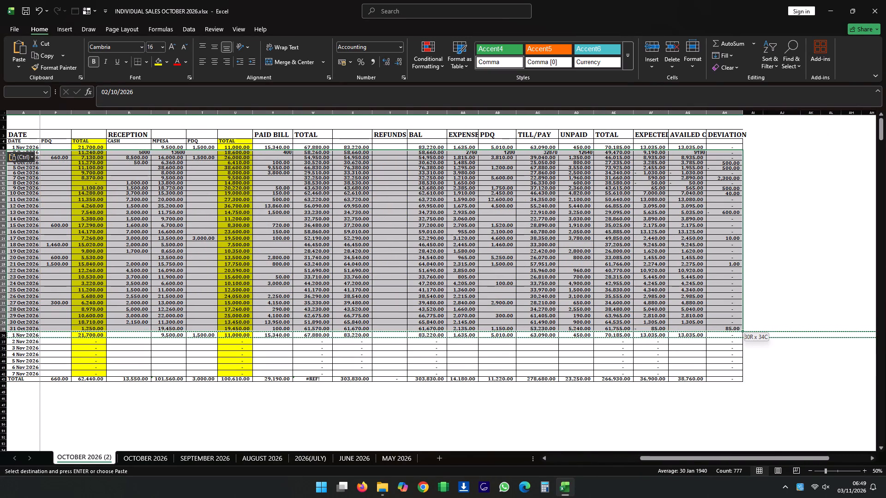
pyautogui.rightClick(606, 286)
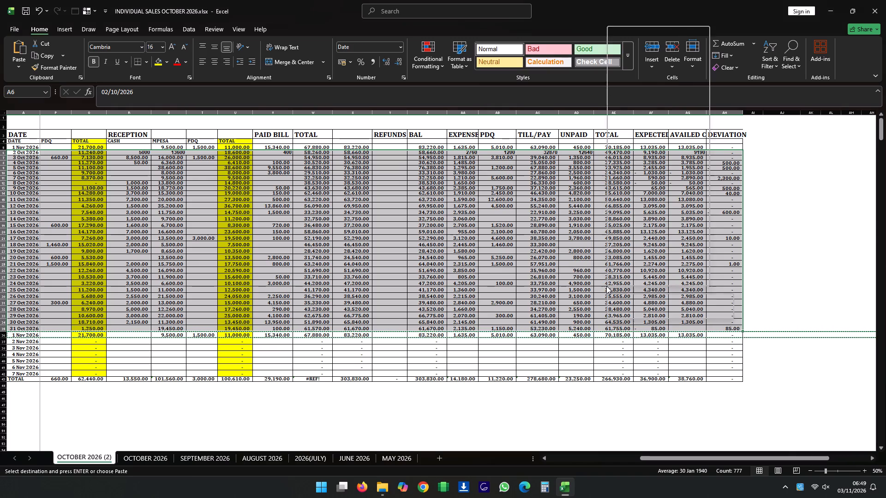
pyautogui.click(641, 141)
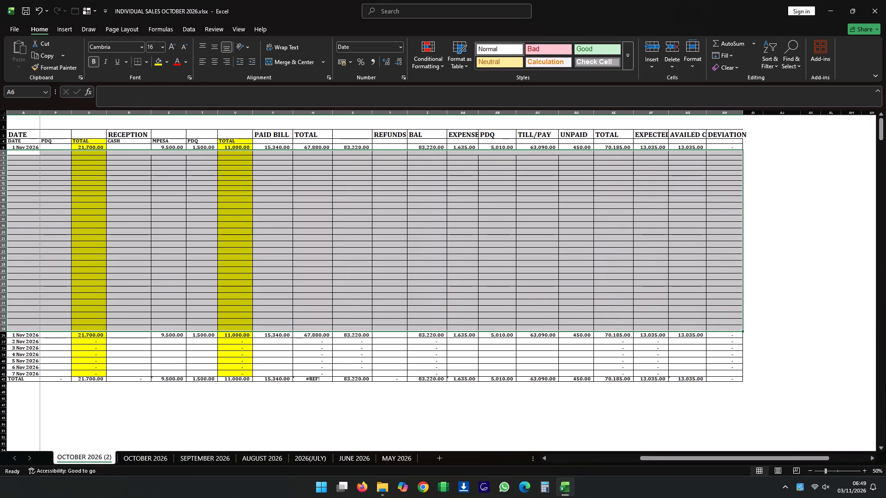
pyautogui.click(872, 225)
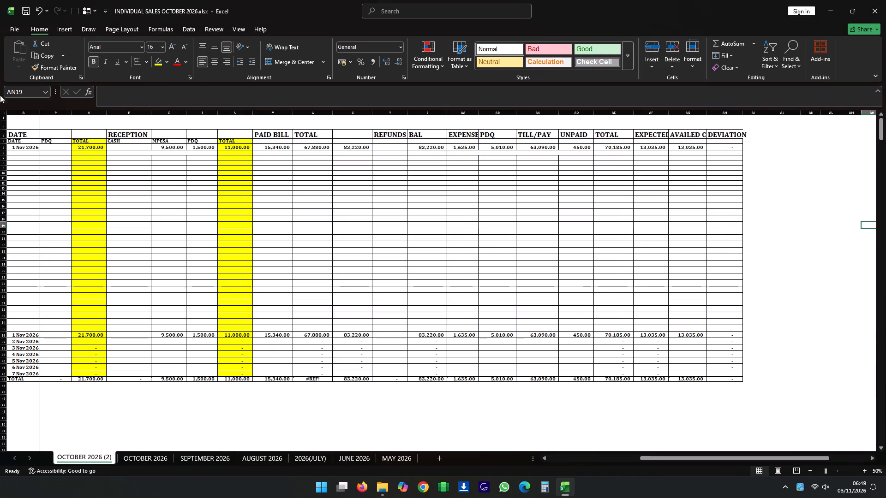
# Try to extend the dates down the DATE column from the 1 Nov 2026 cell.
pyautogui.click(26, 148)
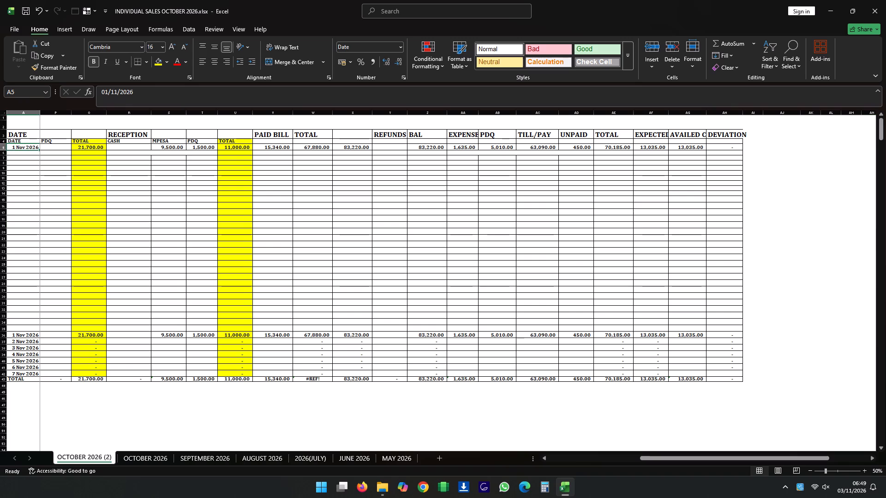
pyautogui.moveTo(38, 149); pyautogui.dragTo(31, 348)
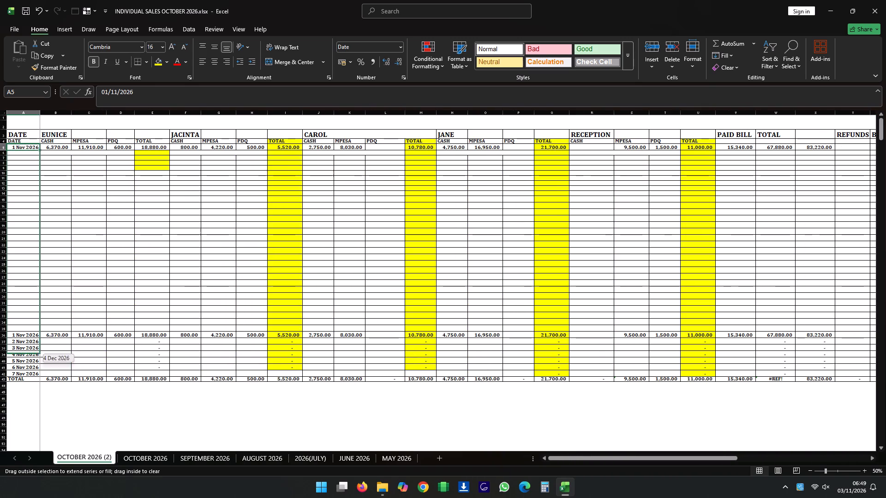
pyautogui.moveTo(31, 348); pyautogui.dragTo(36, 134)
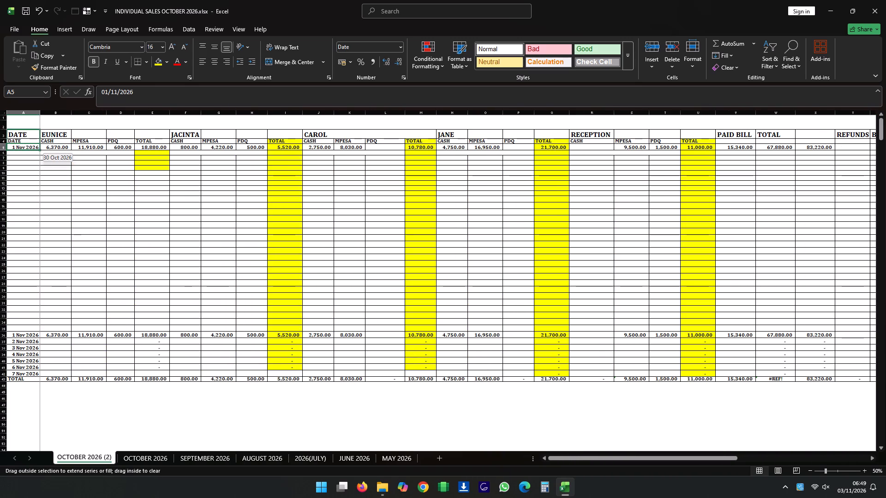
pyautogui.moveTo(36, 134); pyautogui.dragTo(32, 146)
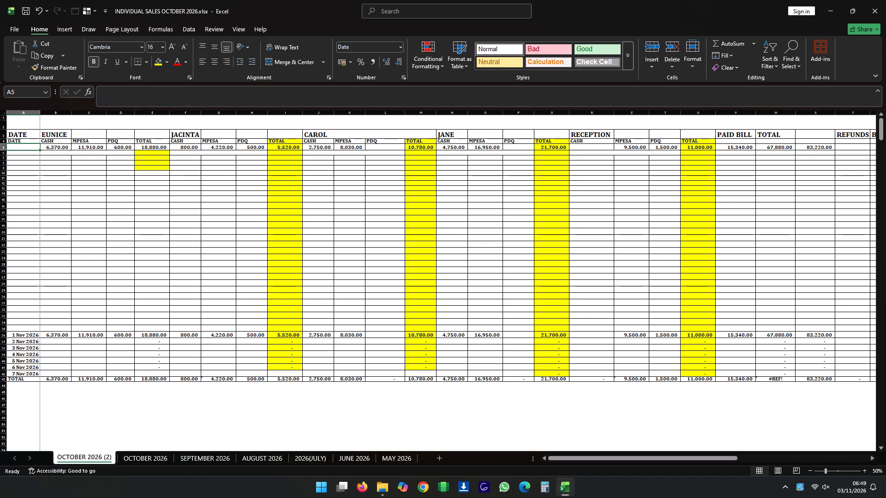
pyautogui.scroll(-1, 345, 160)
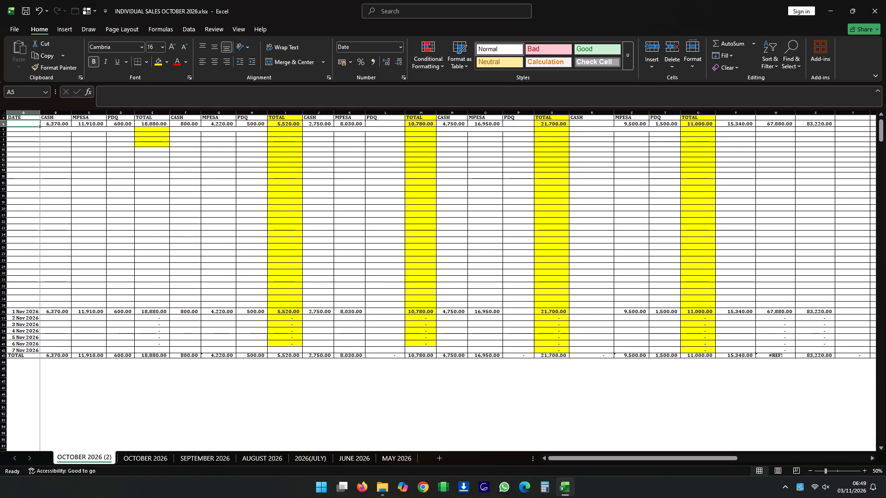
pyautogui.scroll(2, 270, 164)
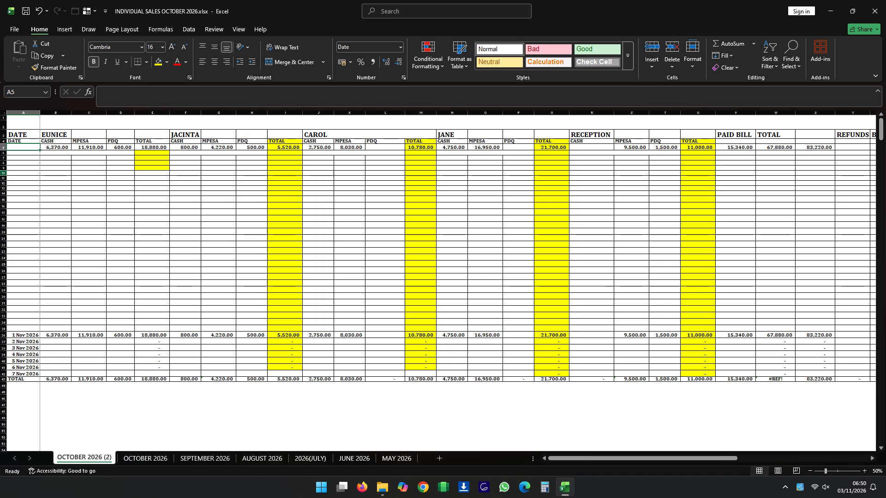
# Enter 1/11/2026 as the first date and fill the daily dates down to 8 Dec 2026, just above the TOTAL row.
pyautogui.click(15, 146)
pyautogui.click(15, 146)
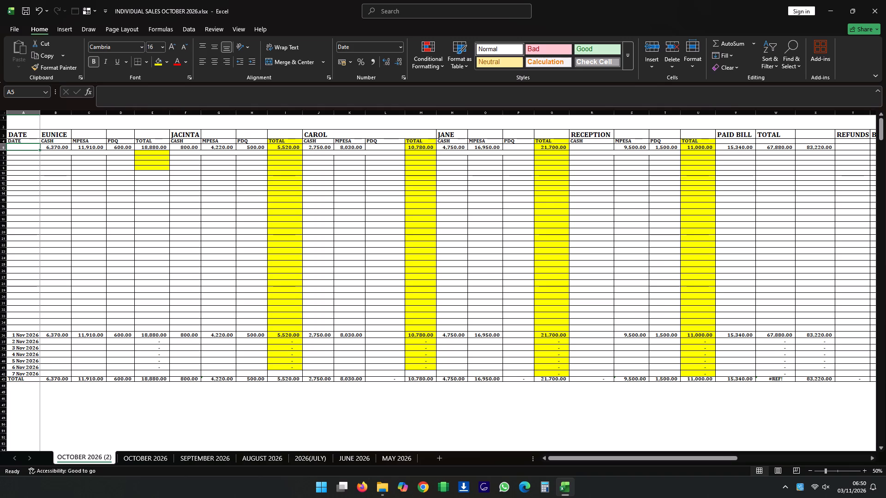
pyautogui.press('1')
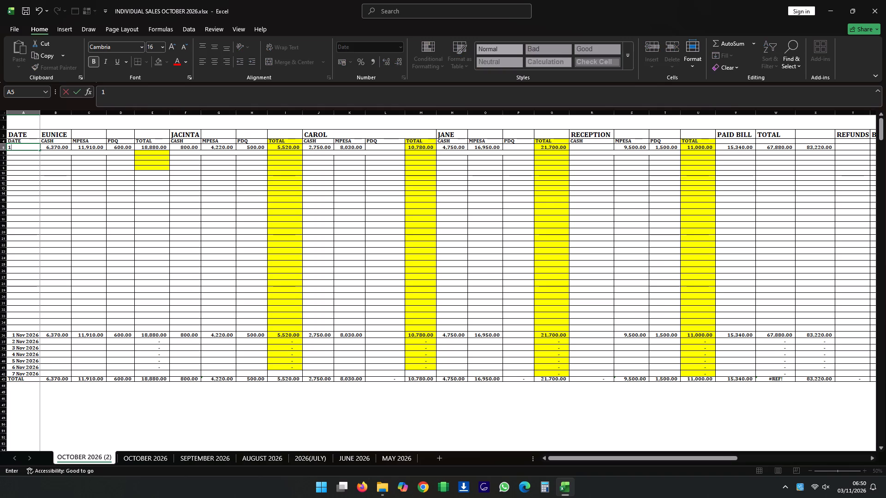
pyautogui.press('/')
pyautogui.write('11/')
pyautogui.write('2026')
pyautogui.press('Return')
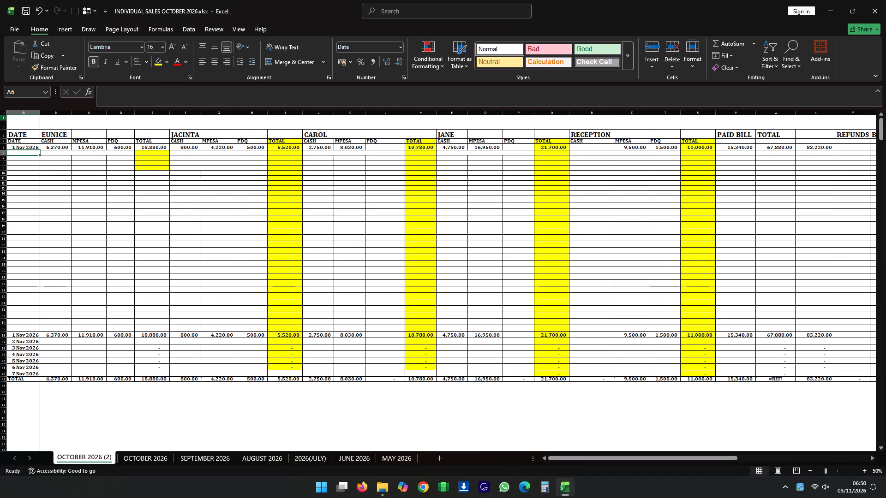
pyautogui.click(35, 146)
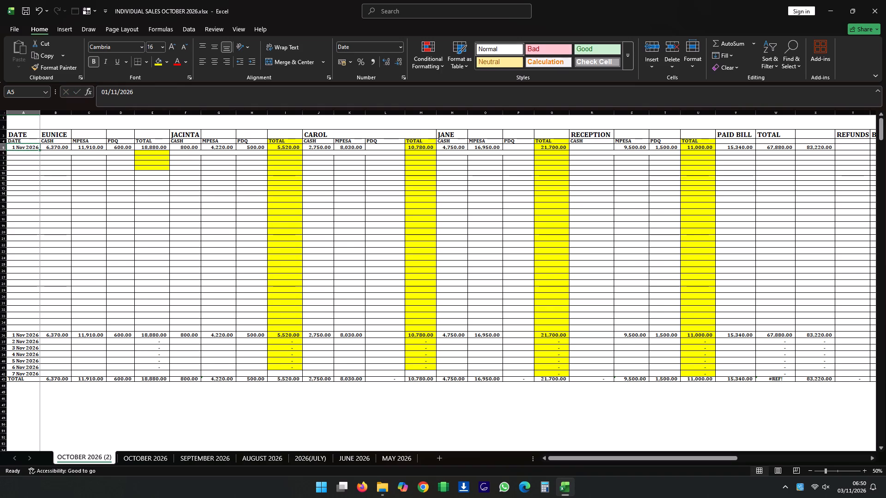
pyautogui.moveTo(40, 150); pyautogui.dragTo(14, 378)
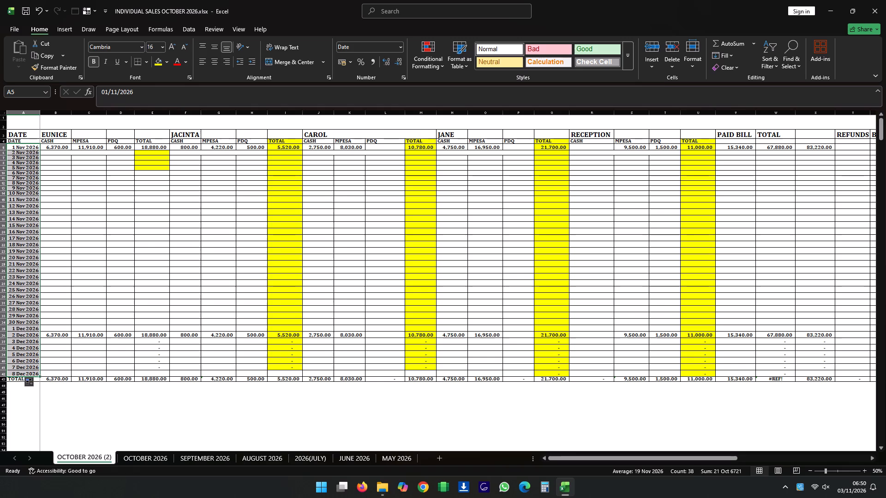
# Clear the duplicated sales figures in the 2 Dec 2026 row, from EUNICE's CASH column through the AVAILED column.
pyautogui.click(48, 334)
pyautogui.moveTo(318, 377); pyautogui.dragTo(342, 352)
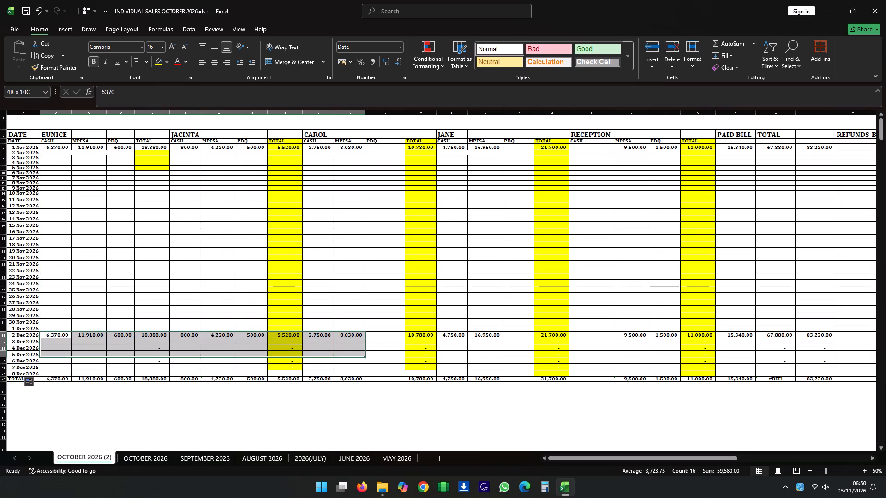
pyautogui.moveTo(342, 352); pyautogui.dragTo(852, 348)
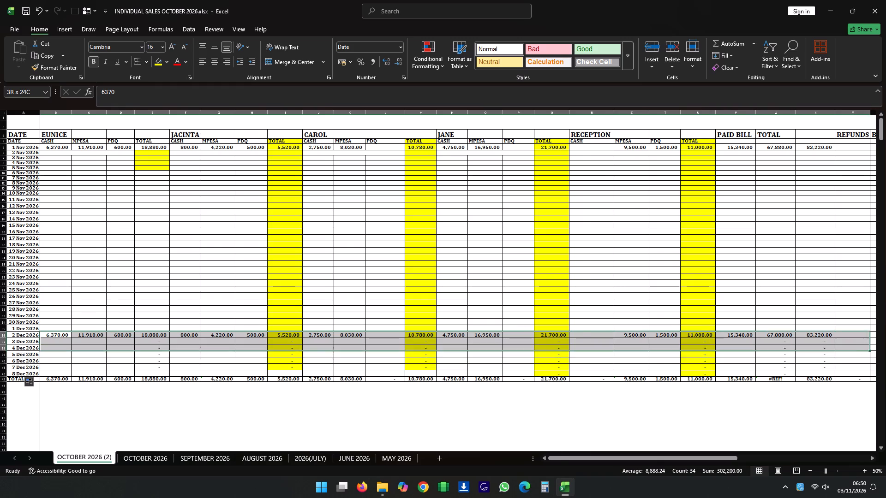
pyautogui.moveTo(852, 348); pyautogui.dragTo(864, 335)
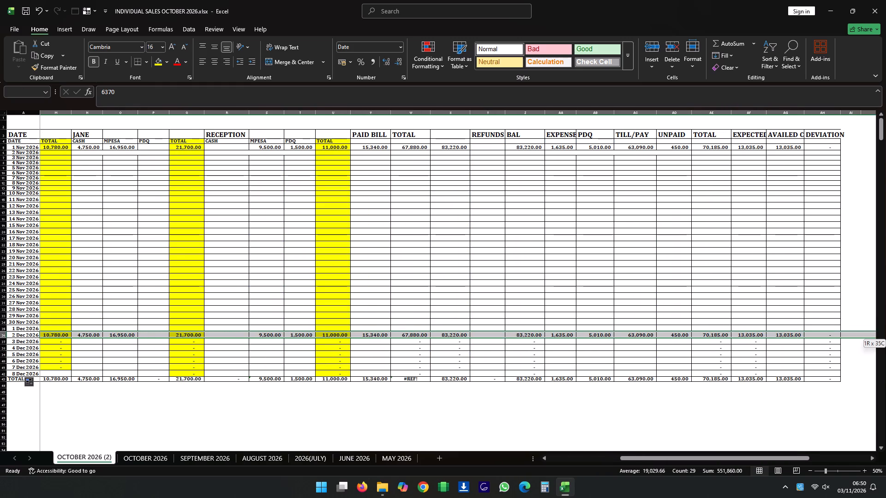
pyautogui.moveTo(864, 335); pyautogui.dragTo(799, 333)
pyautogui.rightClick(725, 334)
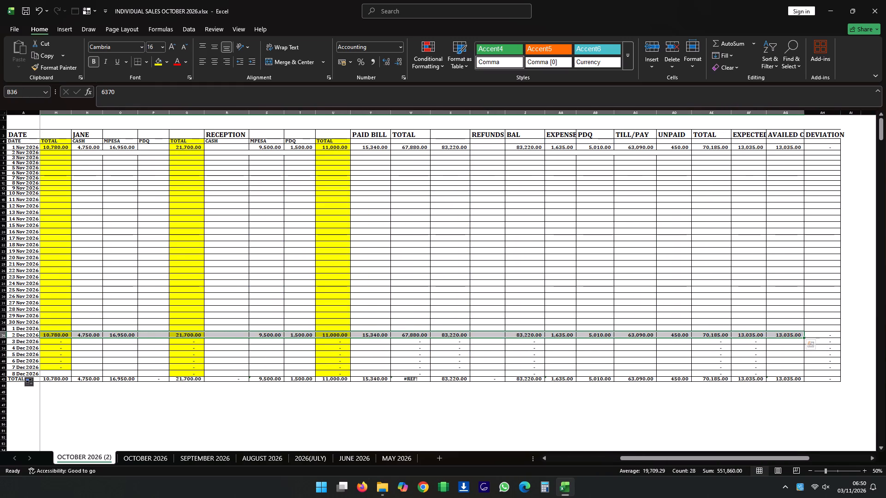
pyautogui.click(785, 190)
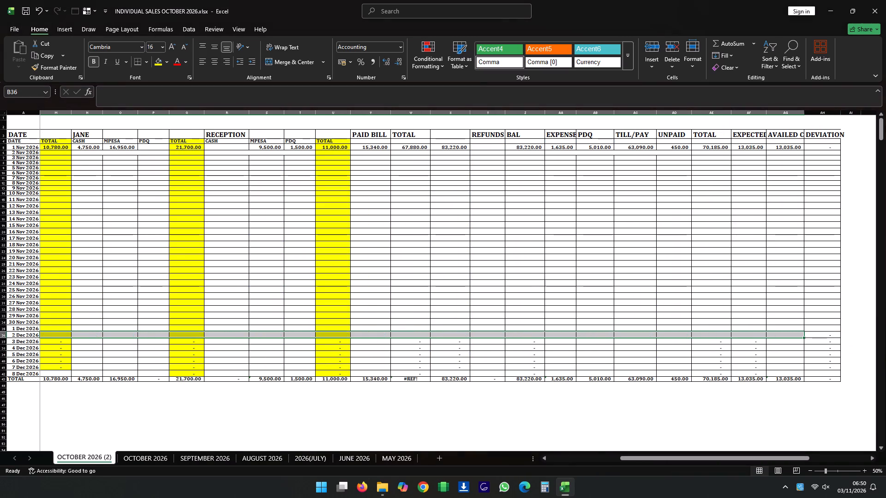
pyautogui.click(398, 254)
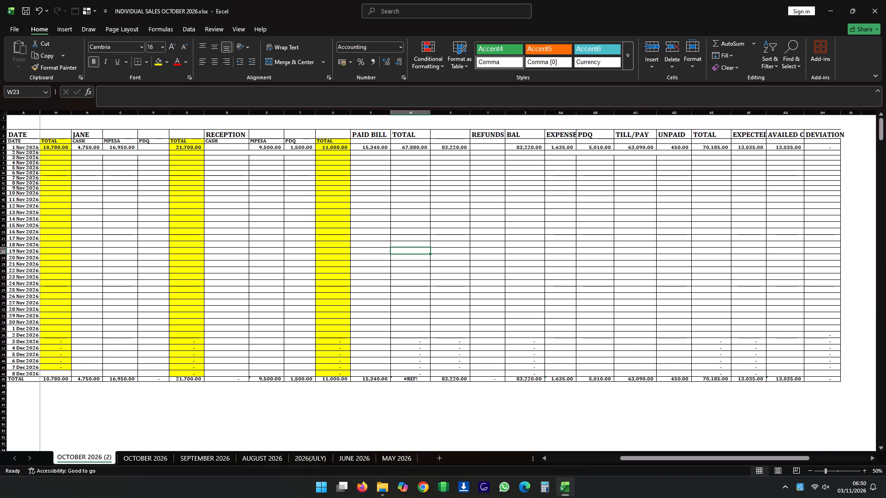
# Select EUNICE's CASH cell in the 2 Nov 2026 row.
pyautogui.click(50, 152)
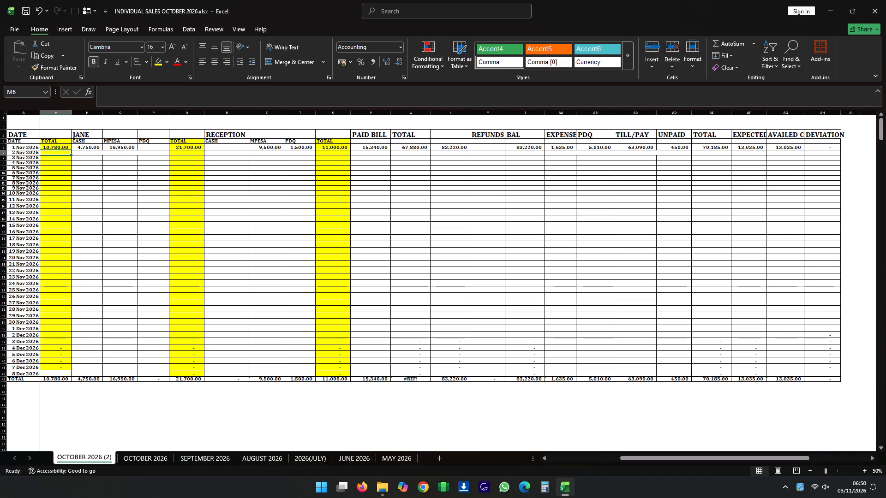
pyautogui.moveTo(678, 458); pyautogui.dragTo(521, 432)
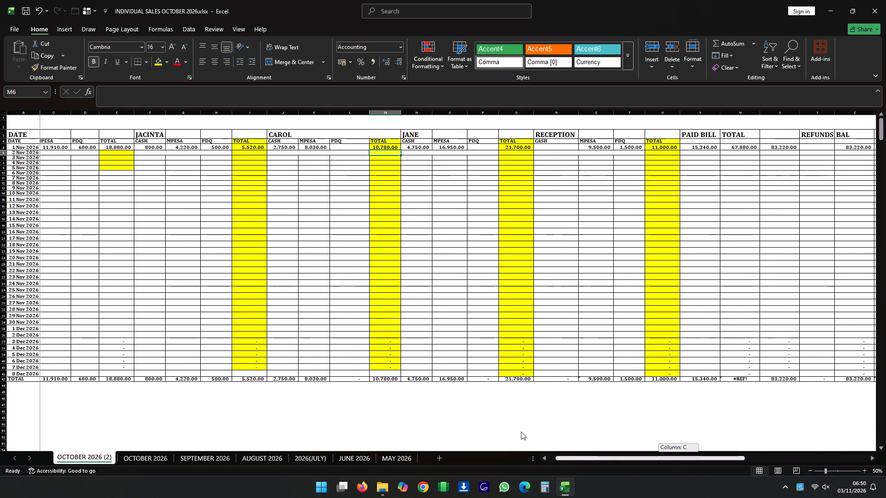
pyautogui.moveTo(521, 432); pyautogui.dragTo(295, 400)
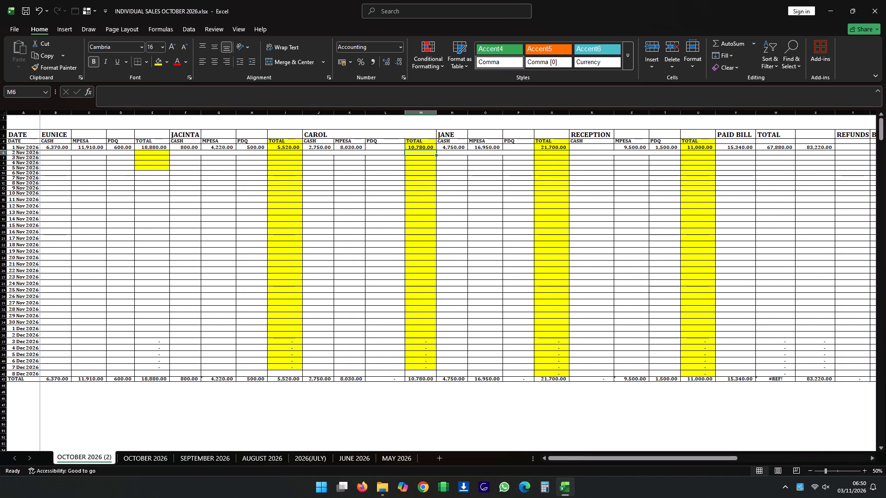
pyautogui.click(51, 154)
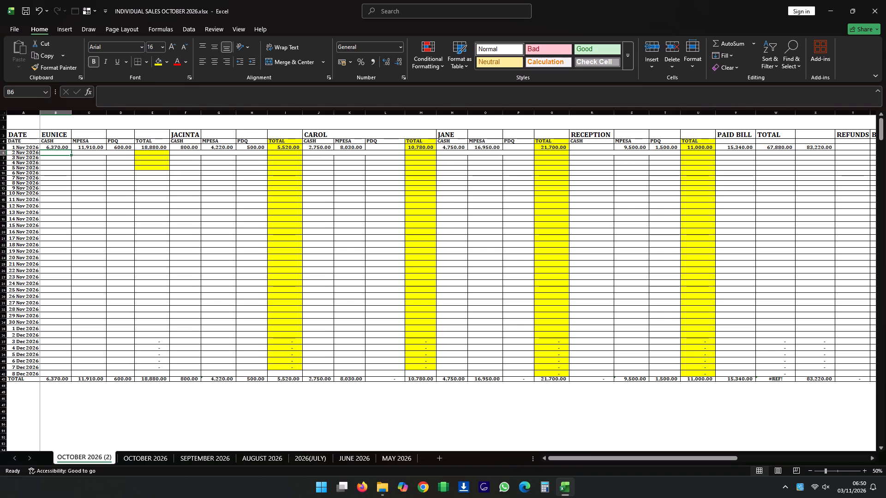
pyautogui.click(292, 149)
pyautogui.click(283, 175)
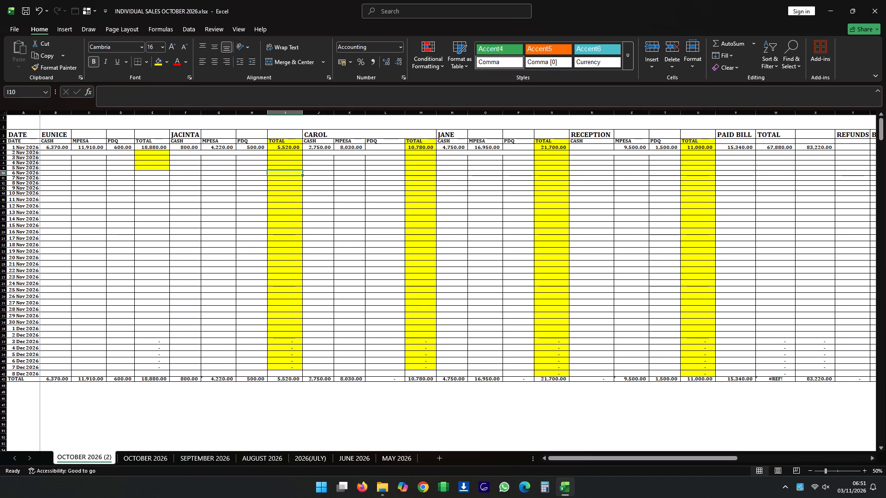
pyautogui.click(54, 150)
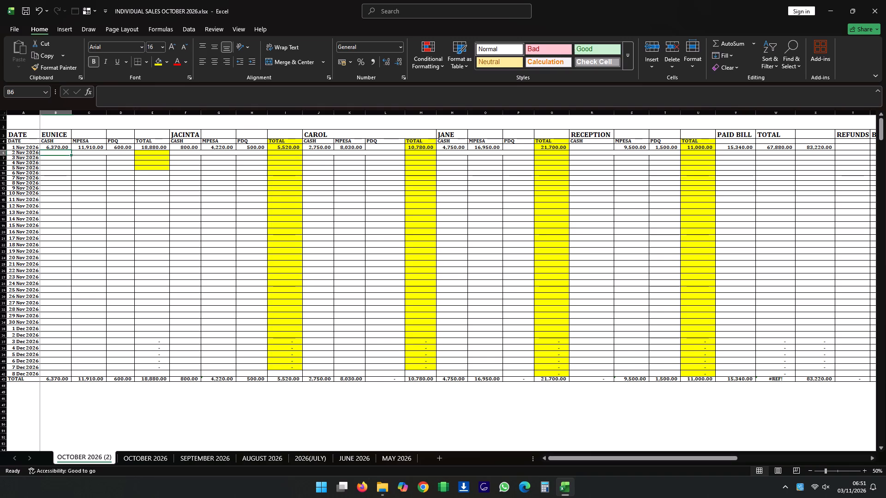
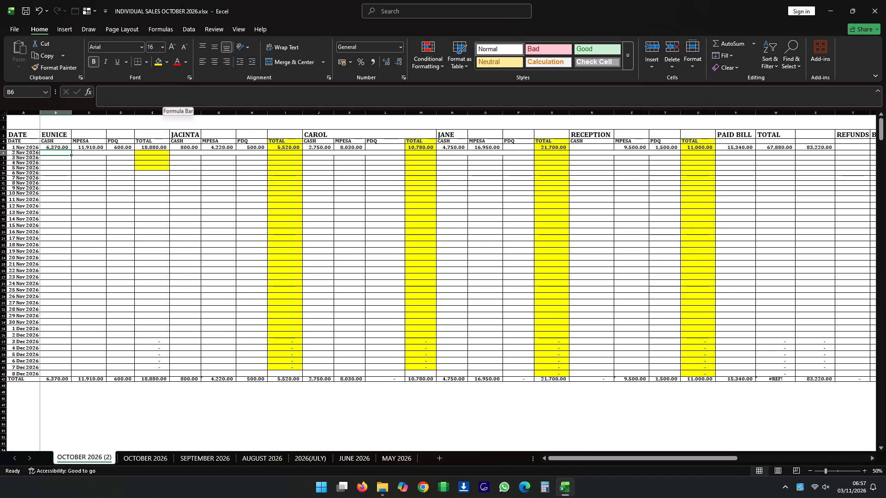
# Enter EUNICE's 2 Nov 2026 sales as 350 CASH and 3120 MPESA.
pyautogui.write('350')
pyautogui.press('Right')
pyautogui.write('3120')
pyautogui.press('Right')
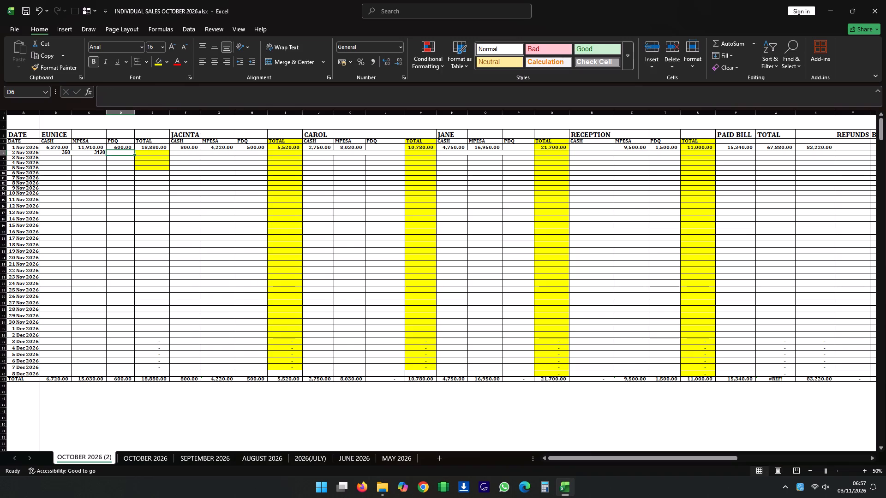
# Fill EUNICE's TOTAL formula from the 1 Nov 2026 row down through the 5 Dec 2026 row.
pyautogui.press('Right')
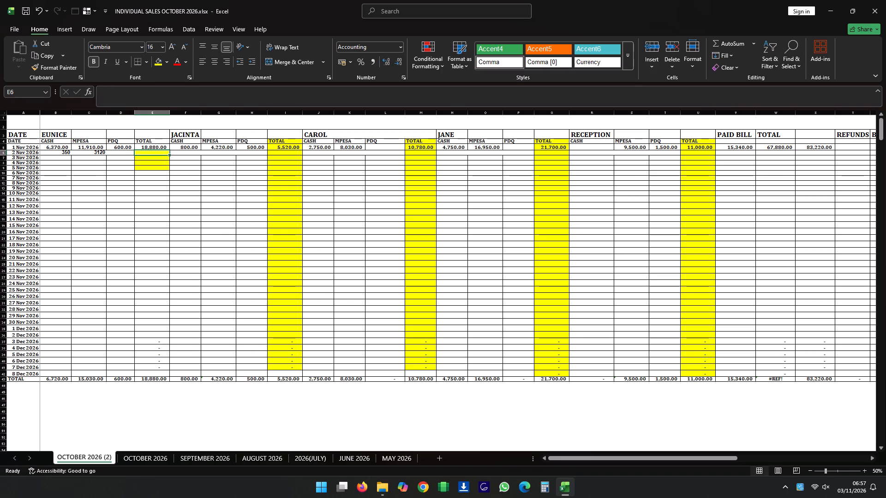
pyautogui.click(161, 147)
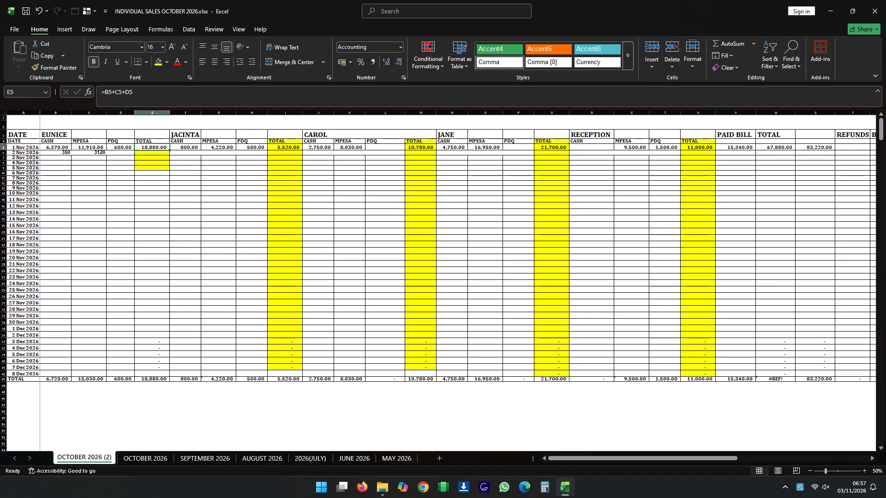
pyautogui.click(169, 149)
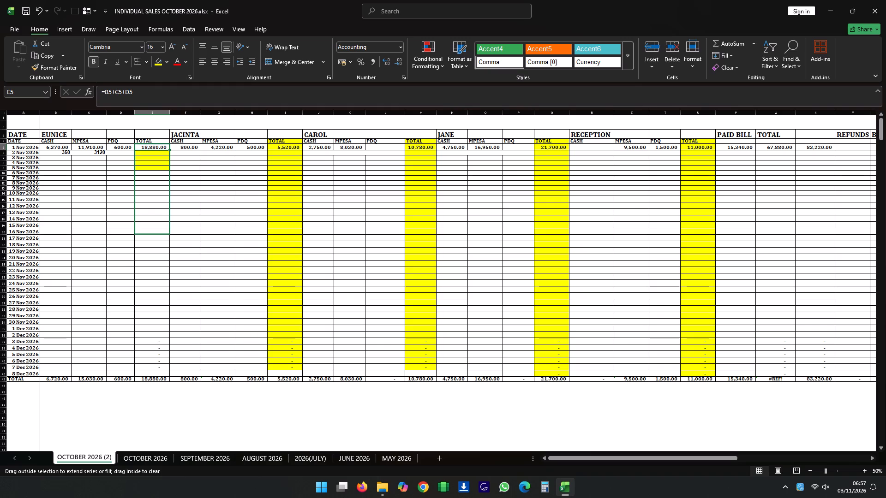
pyautogui.moveTo(168, 233); pyautogui.dragTo(174, 355)
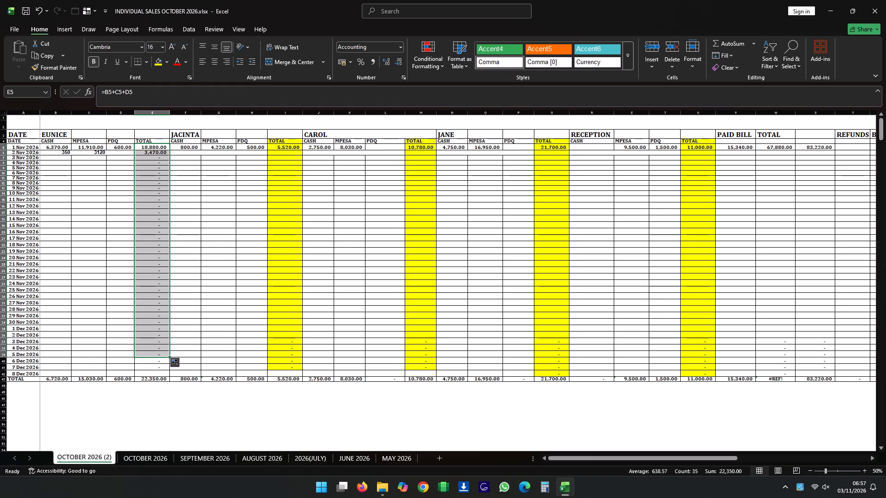
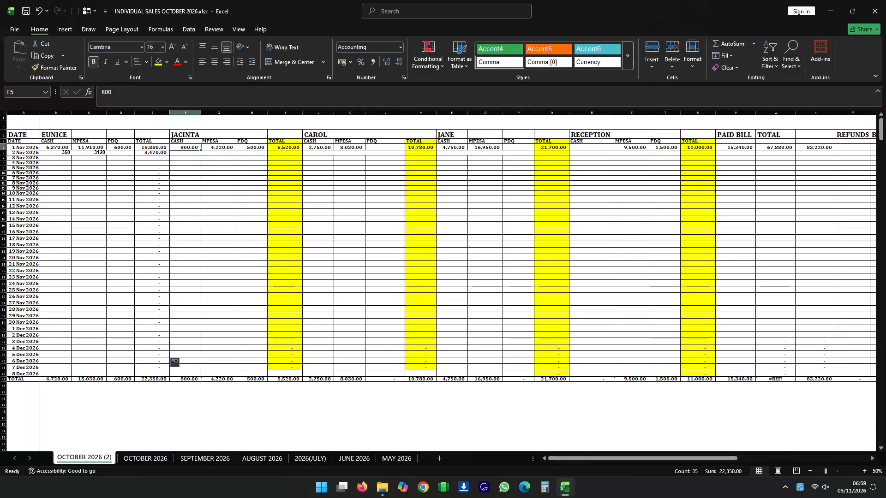
# Enter JACINTA's 2 Nov 2026 sales as 750 CASH and 4580 MPESA.
pyautogui.press('Down')
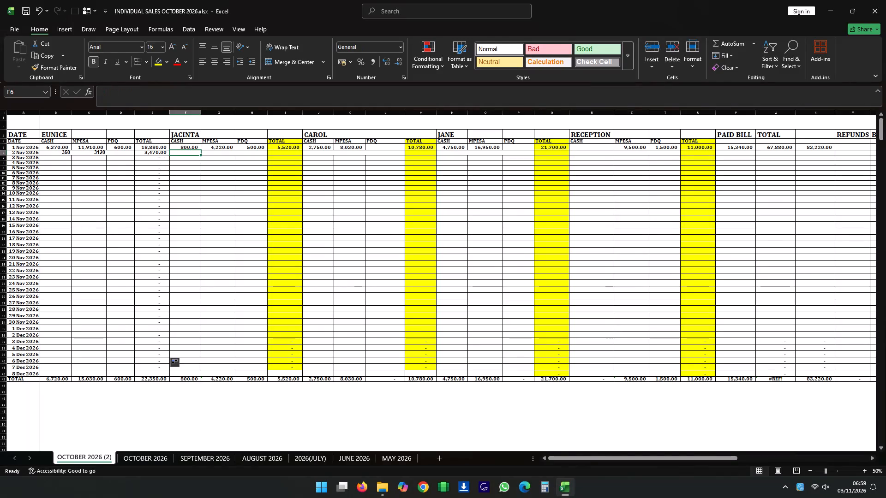
pyautogui.write('750')
pyautogui.press('Right')
pyautogui.write('4580')
pyautogui.press('Right')
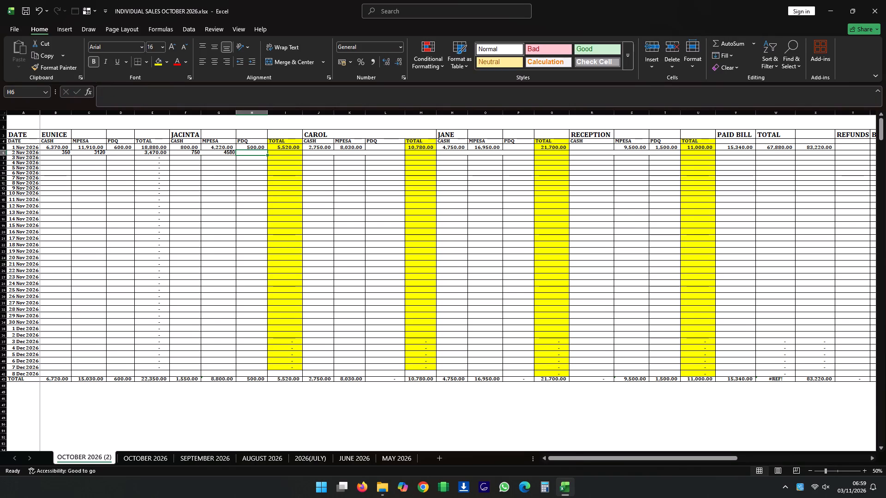
pyautogui.press('Right')
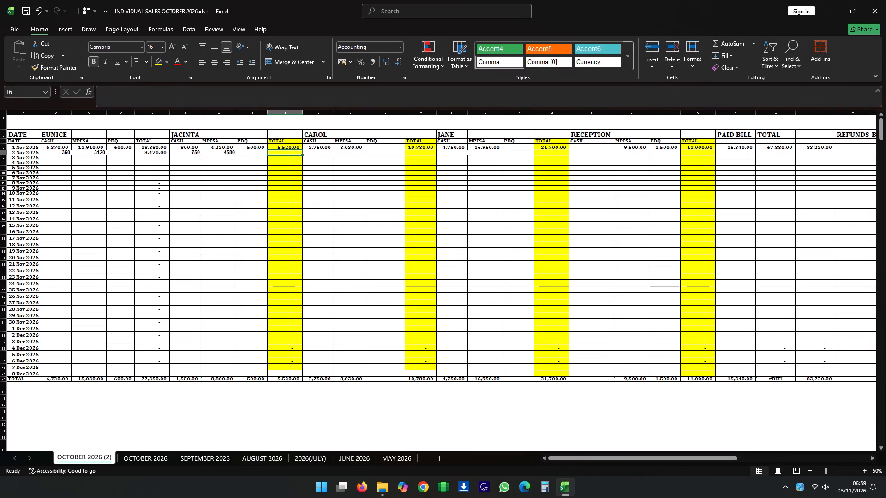
# Enter CAROL's 2 Nov 2026 sales as 650 CASH and 2790 MPESA.
pyautogui.press('Right')
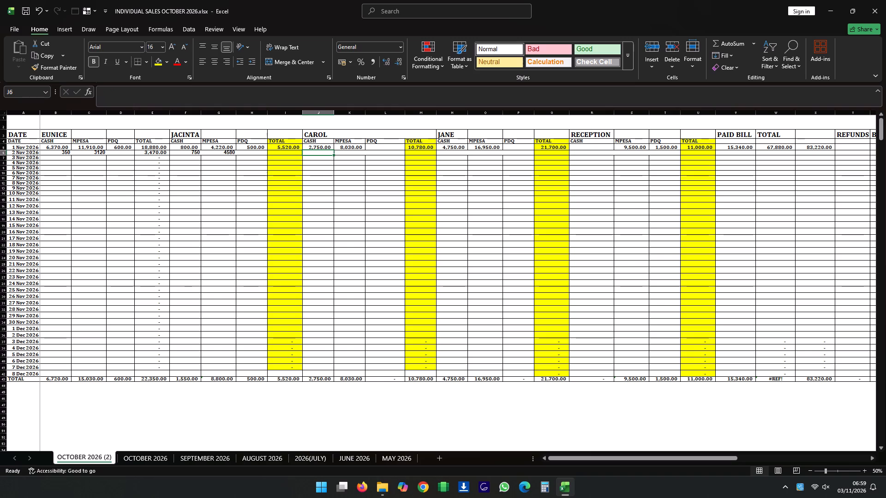
pyautogui.write('650')
pyautogui.press('Right')
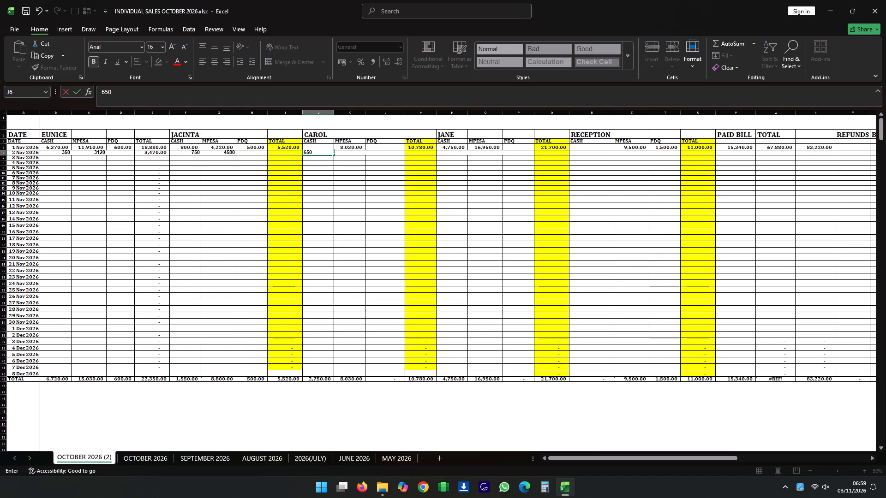
pyautogui.write('275')
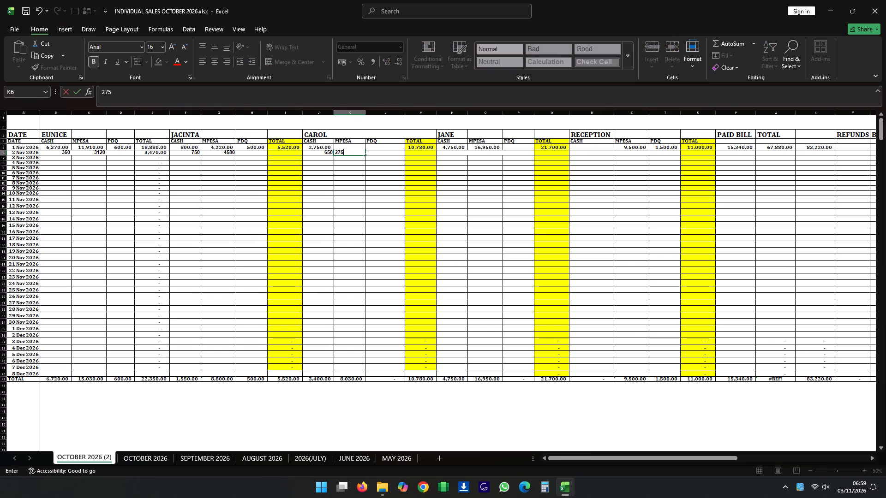
pyautogui.press('BackSpace')
pyautogui.write('90')
# Fill JACINTA's TOTAL formula from the 1 Nov 2026 row down through the 7 Dec 2026 row.
pyautogui.click(290, 148)
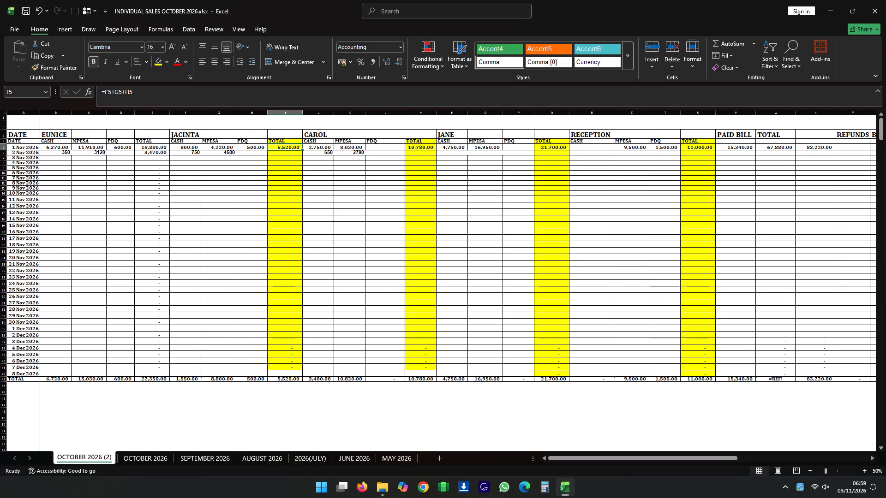
pyautogui.moveTo(301, 149); pyautogui.dragTo(291, 368)
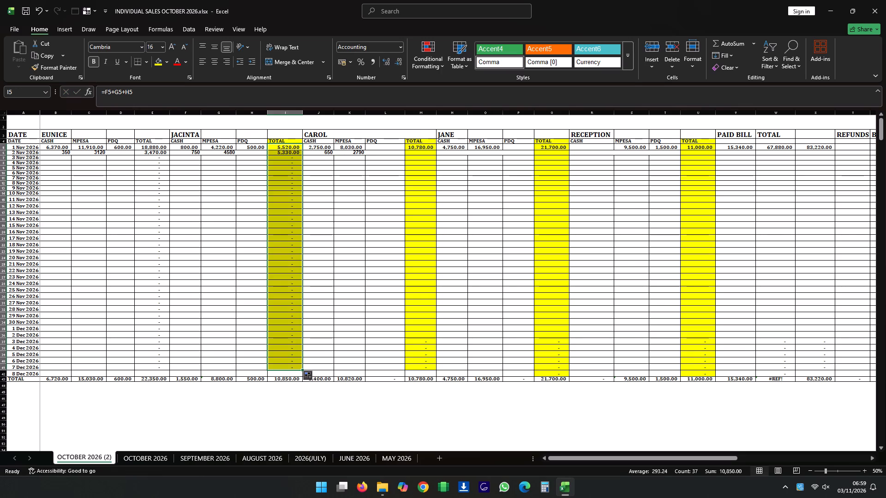
# Fill CAROL's TOTAL formula from the 1 Nov 2026 row down through the 7 Dec 2026 row.
pyautogui.click(421, 148)
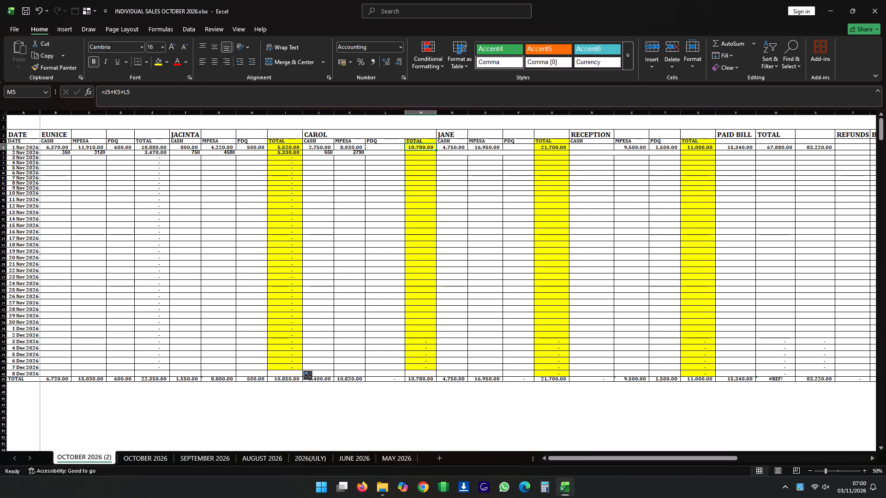
pyautogui.moveTo(435, 149); pyautogui.dragTo(425, 337)
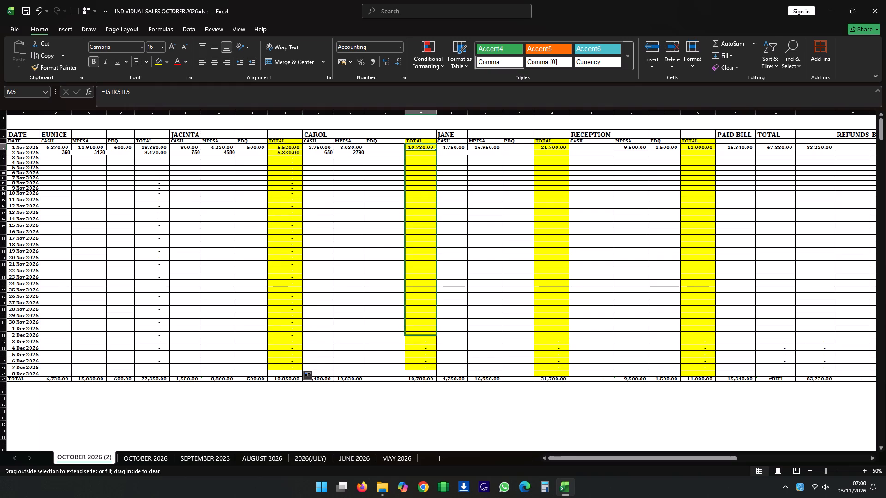
pyautogui.moveTo(425, 337); pyautogui.dragTo(431, 368)
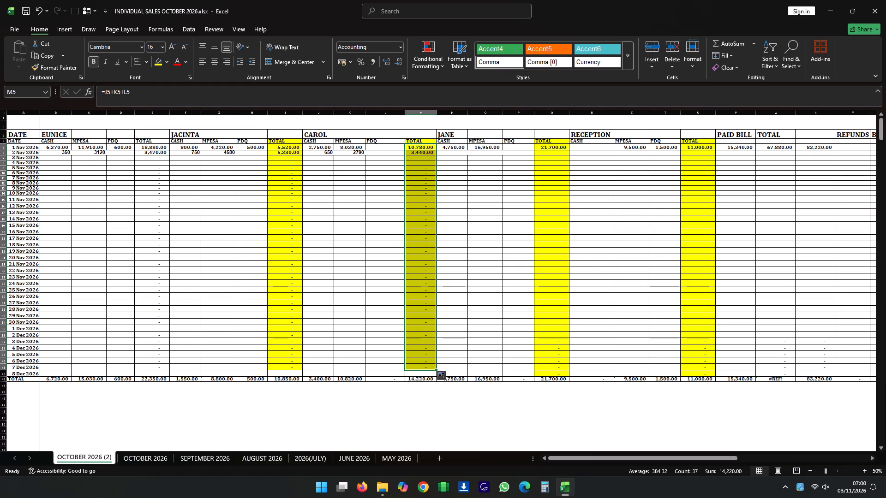
# Enter JANE's 2 Nov 2026 sales as 3190 CASH and 14640 MPESA.
pyautogui.click(456, 151)
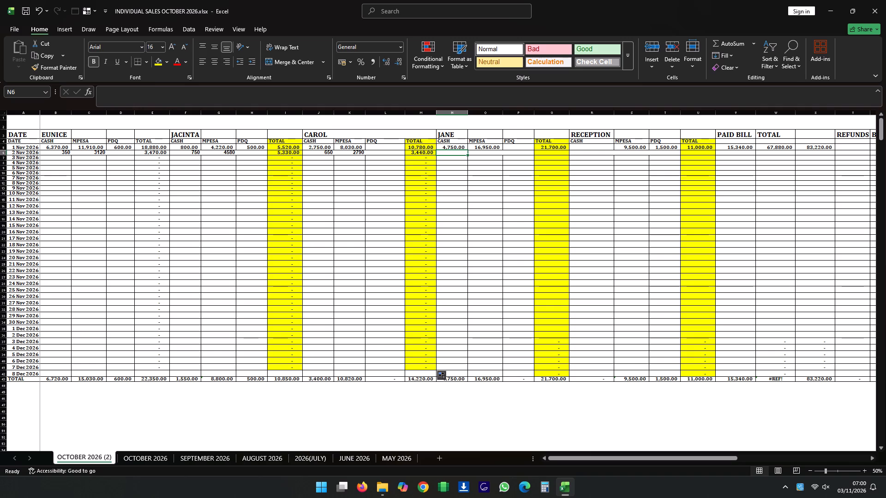
pyautogui.write('3190')
pyautogui.press('Right')
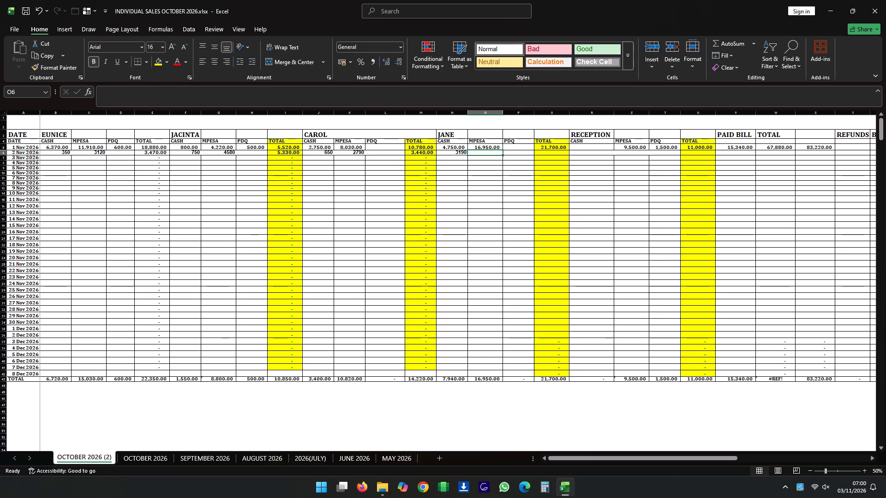
pyautogui.press('4')
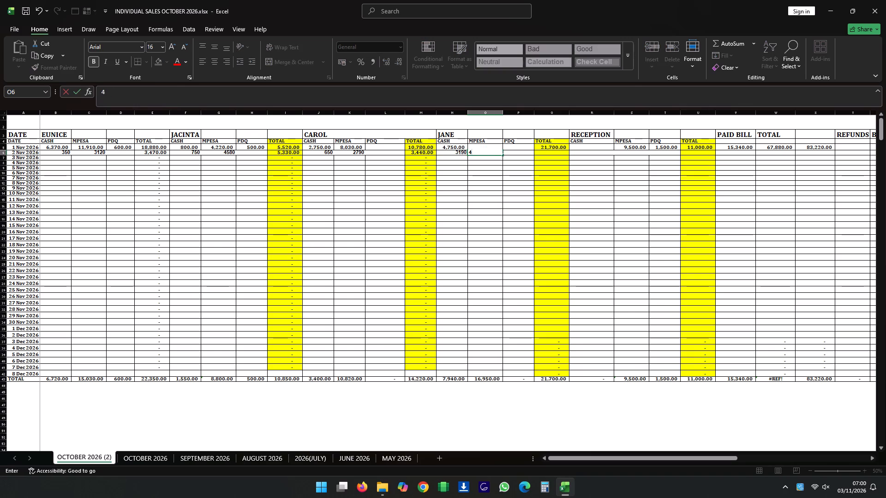
pyautogui.press('BackSpace')
pyautogui.press('1')
pyautogui.write('4640')
pyautogui.press('Right')
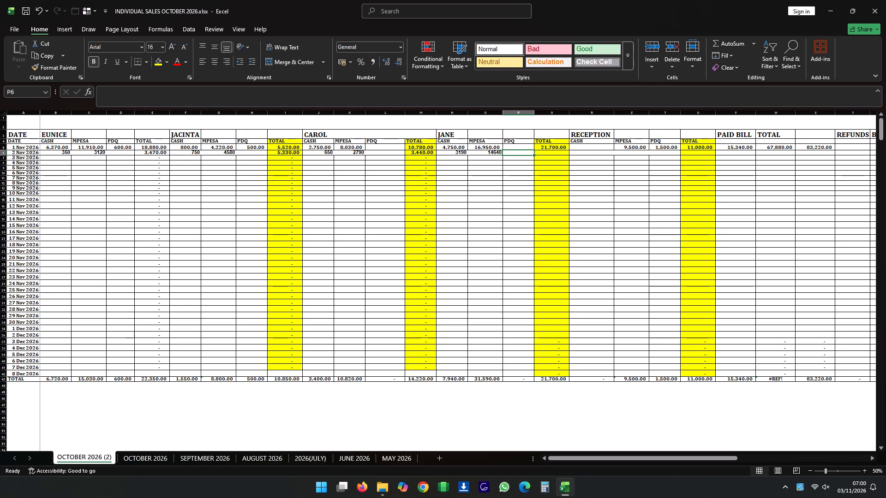
pyautogui.press('Right')
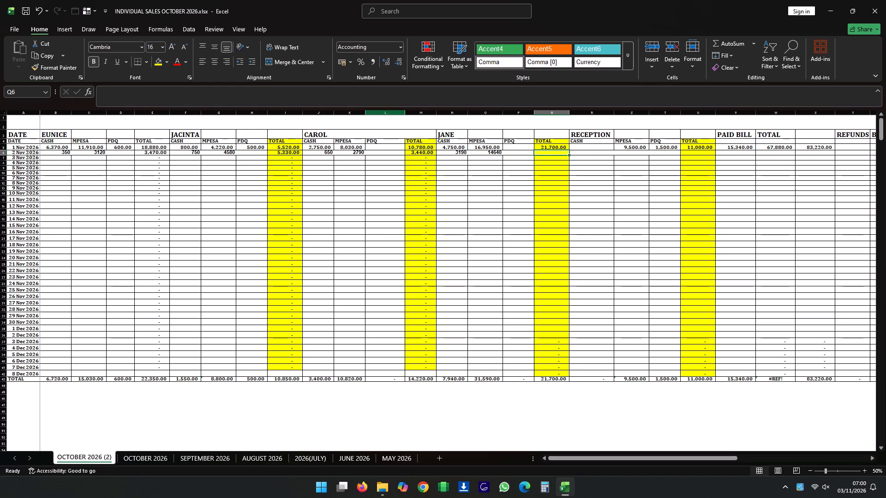
# Fill JANE's TOTAL formula from the 1 Nov 2026 row down through the 7 Dec 2026 row.
pyautogui.click(541, 147)
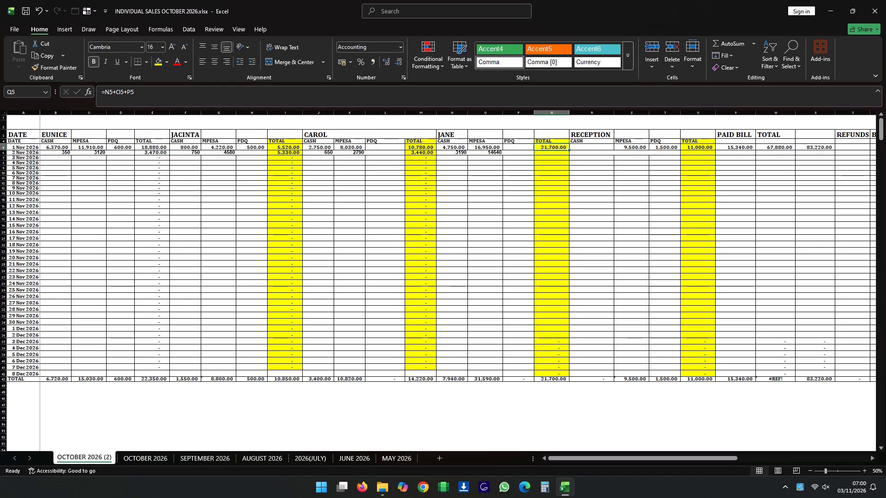
pyautogui.moveTo(569, 149); pyautogui.dragTo(598, 409)
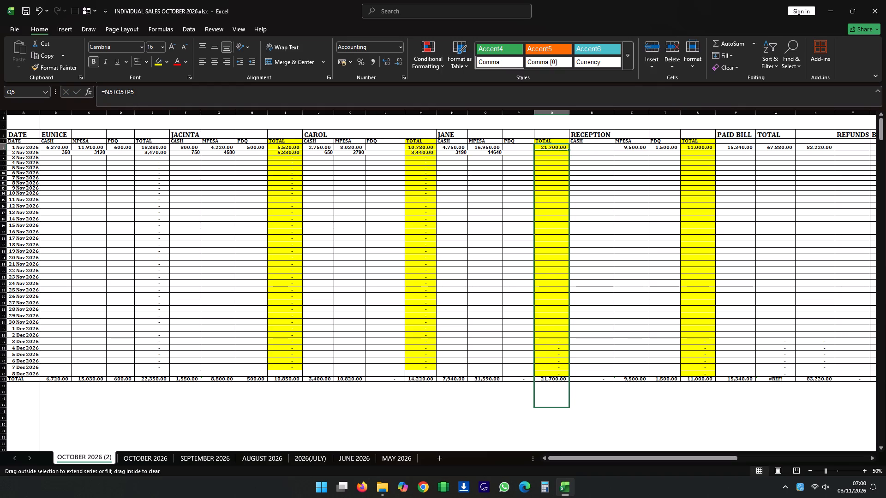
pyautogui.moveTo(598, 409); pyautogui.dragTo(591, 373)
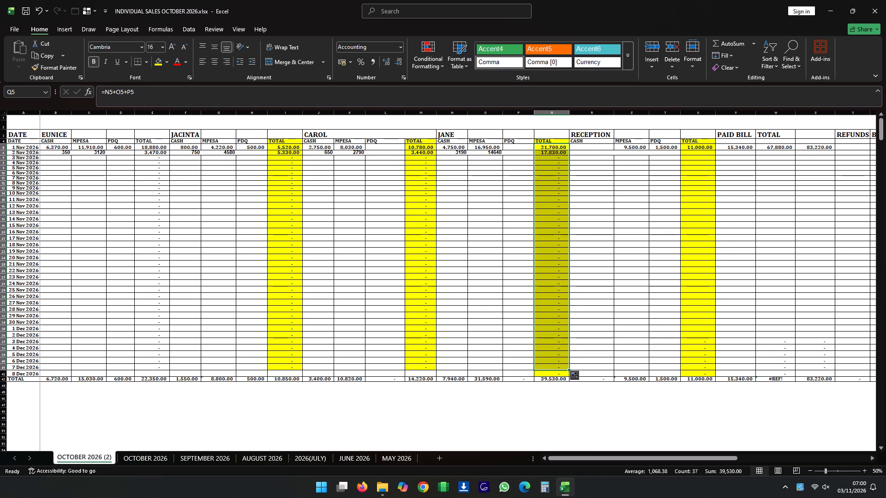
# Enter RECEPTION's 2 Nov 2026 sales as 3000 CASH and 21850 MPESA.
pyautogui.click(587, 153)
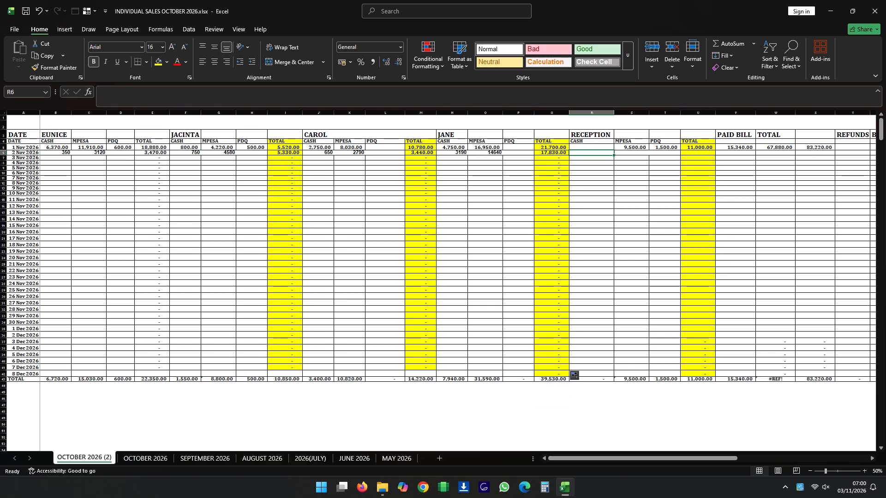
pyautogui.write('3000')
pyautogui.press('Right')
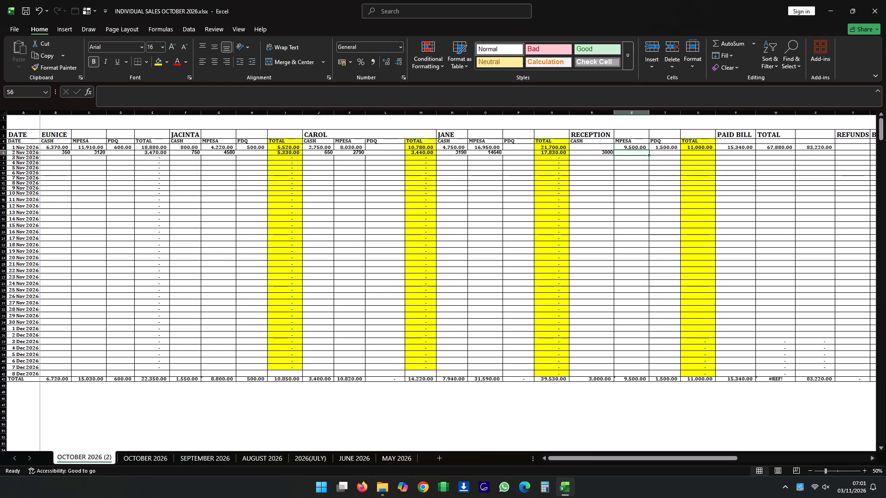
pyautogui.write('21850')
pyautogui.press('Right')
pyautogui.press('Right')
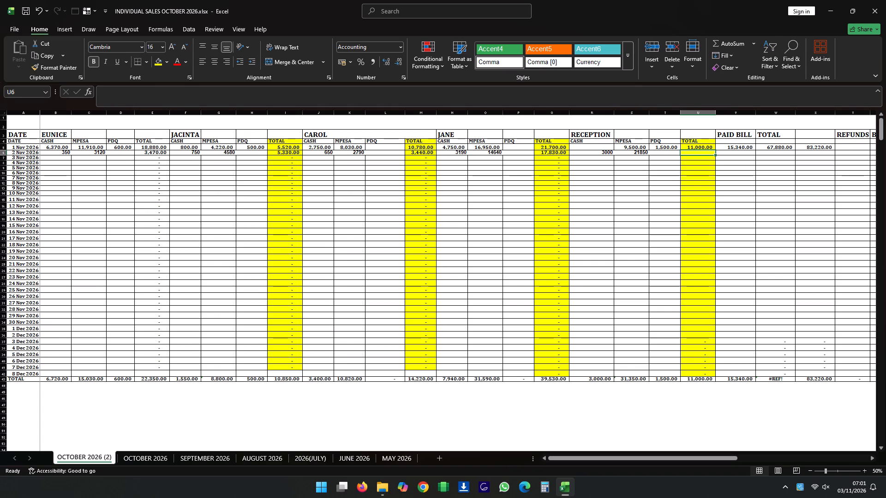
# Fill RECEPTION's TOTAL formula from the 1 Nov 2026 row down through the 8 Dec 2026 row.
pyautogui.click(712, 148)
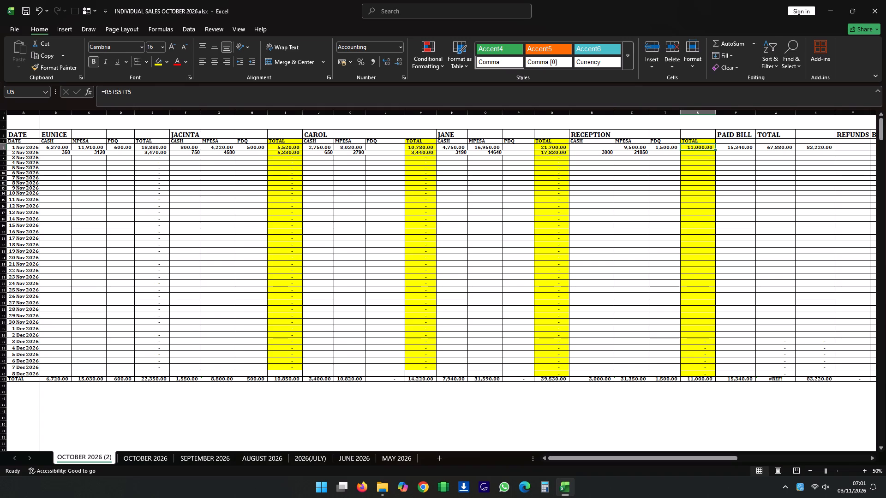
pyautogui.moveTo(715, 150); pyautogui.dragTo(722, 375)
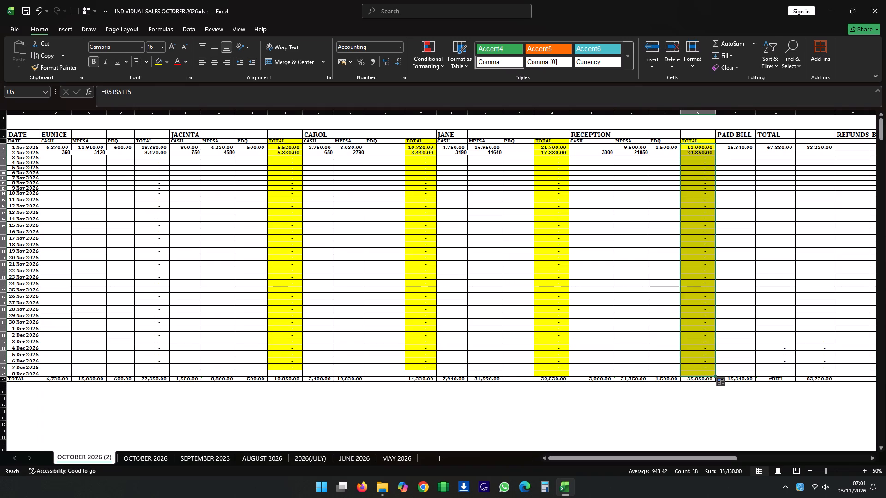
# Enter 3750 as the PAID BILL amount for 2 Nov 2026.
pyautogui.click(736, 152)
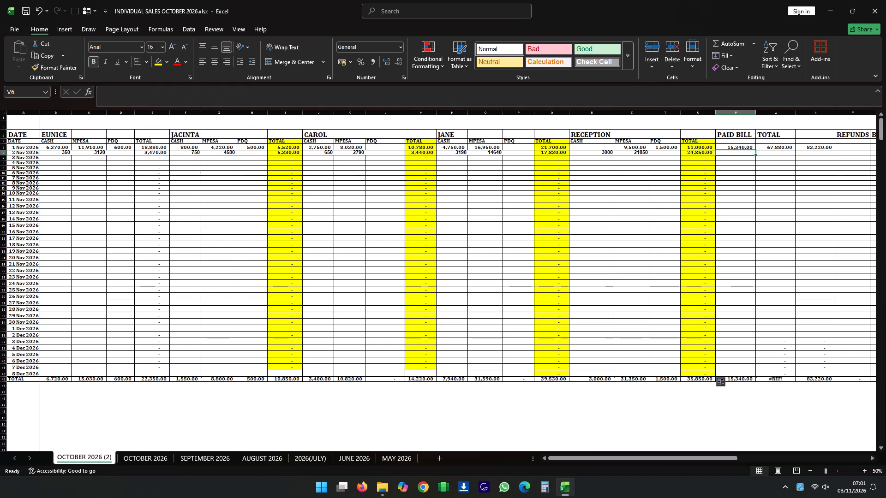
pyautogui.write('3750')
pyautogui.press('Right')
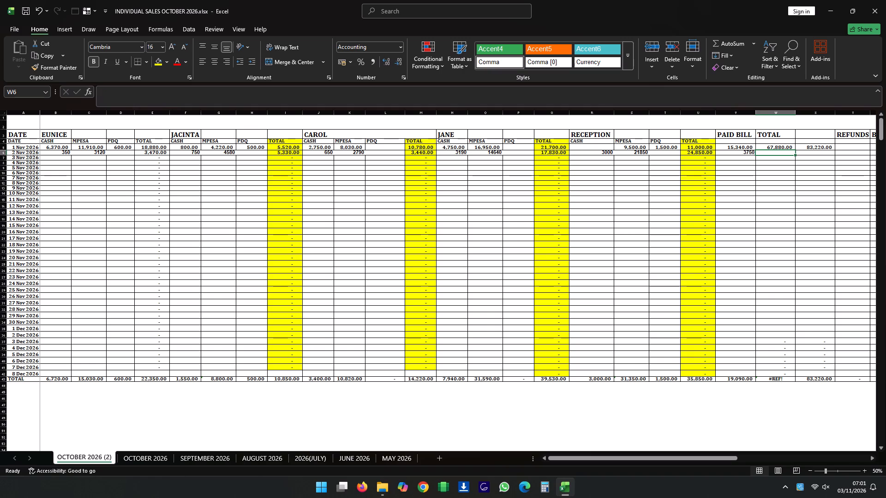
pyautogui.press('Right')
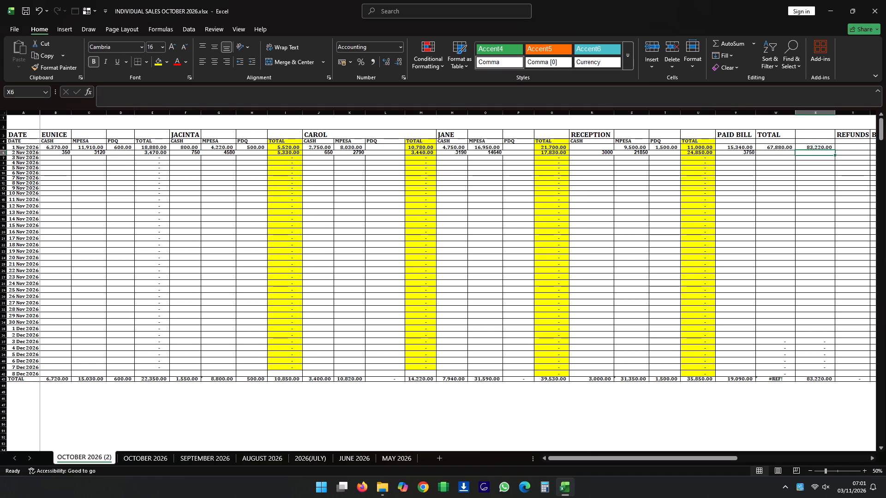
# Fill the overall TOTAL formula beside PAID BILL from the 1 Nov 2026 row down through the 8 Dec 2026 row.
pyautogui.click(769, 146)
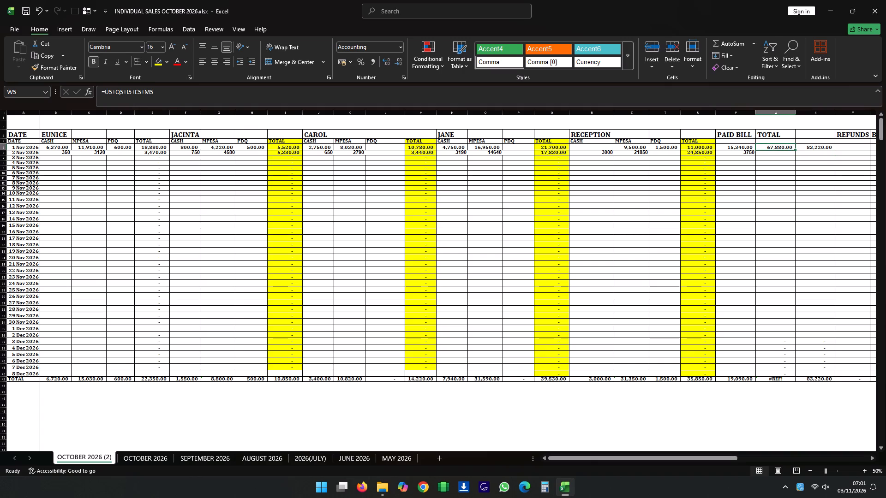
pyautogui.moveTo(794, 150); pyautogui.dragTo(786, 378)
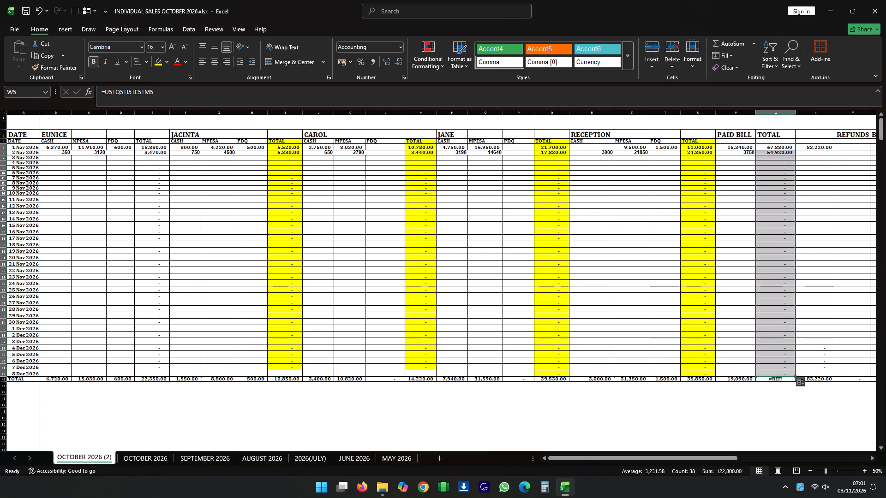
# Fill the unlabelled PAID BILL plus TOTAL sum formula before REFUNDS from the 1 Nov 2026 row through the 7 Dec 2026 row.
pyautogui.click(819, 151)
pyautogui.click(825, 147)
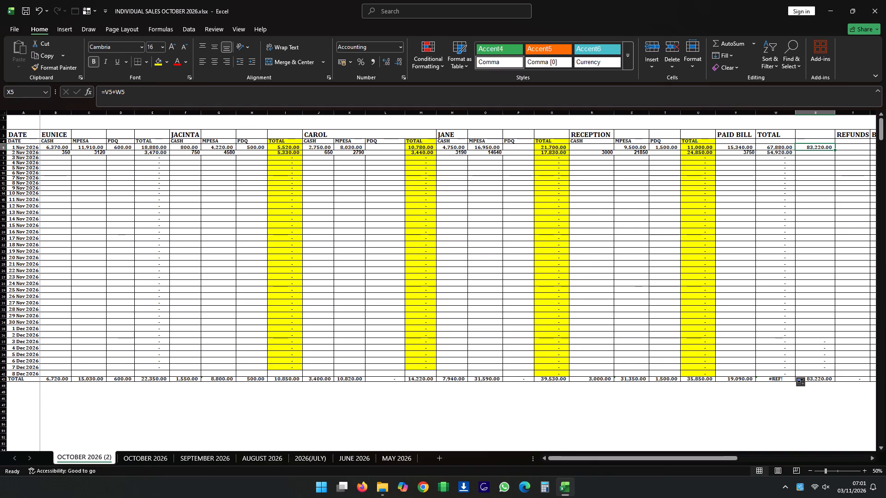
pyautogui.moveTo(833, 149); pyautogui.dragTo(832, 272)
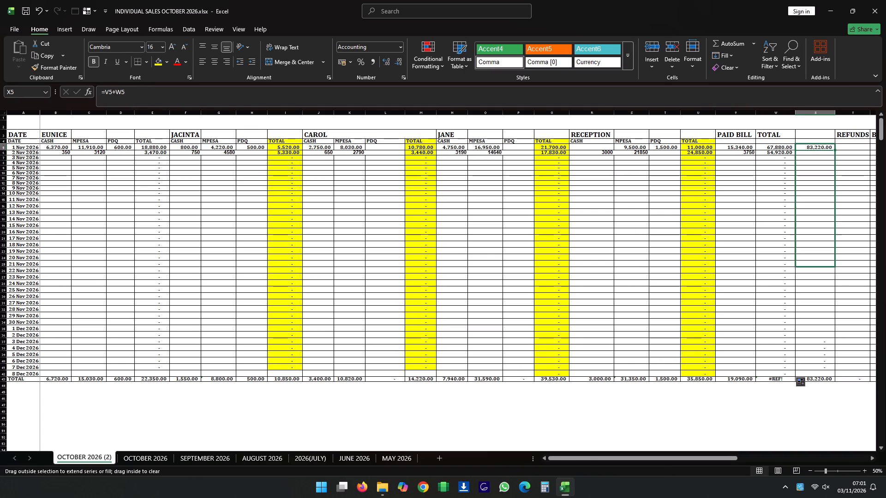
pyautogui.moveTo(832, 272); pyautogui.dragTo(836, 370)
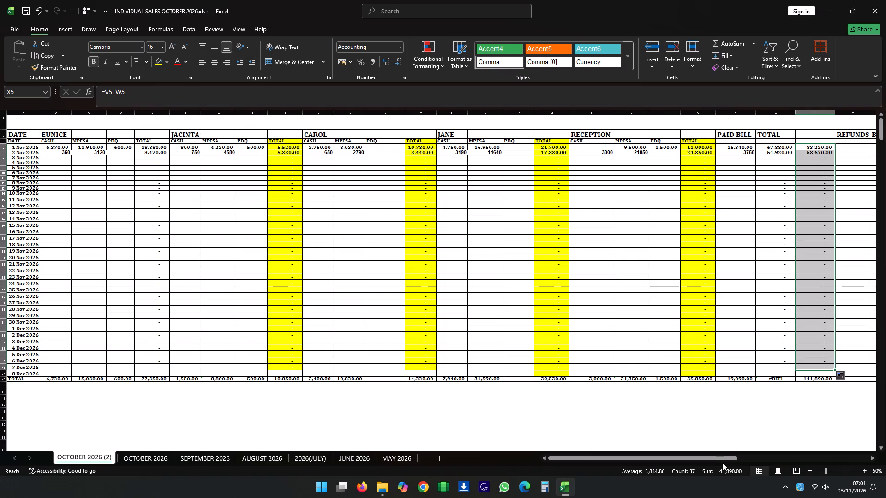
# Fill the BAL formula from the 1 Nov 2026 row down through the 8 Dec 2026 row.
pyautogui.moveTo(722, 460); pyautogui.dragTo(782, 457)
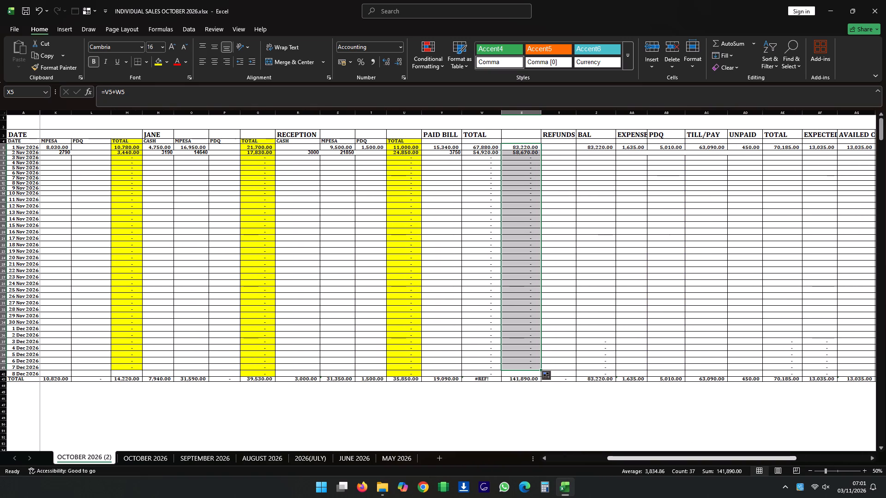
pyautogui.click(593, 152)
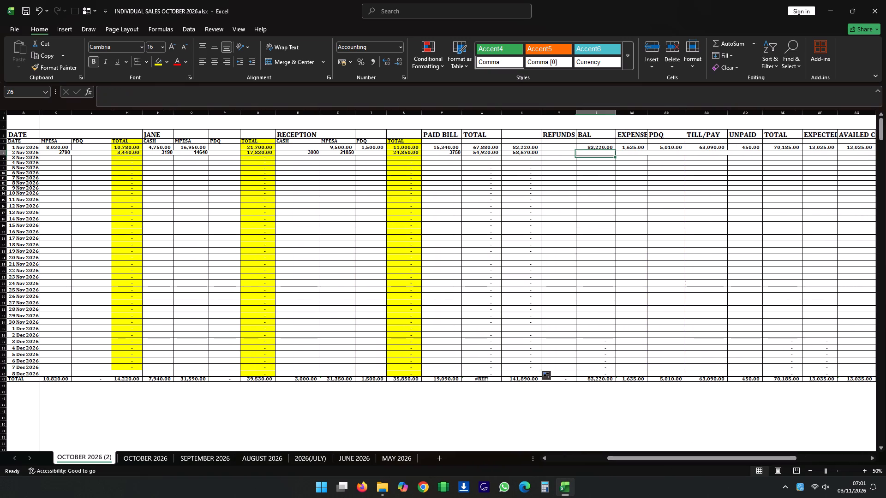
pyautogui.click(606, 148)
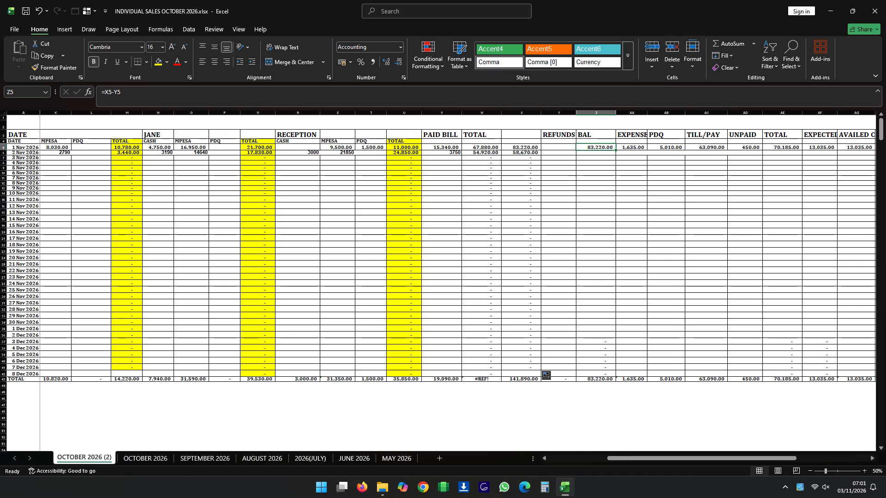
pyautogui.moveTo(617, 150); pyautogui.dragTo(625, 376)
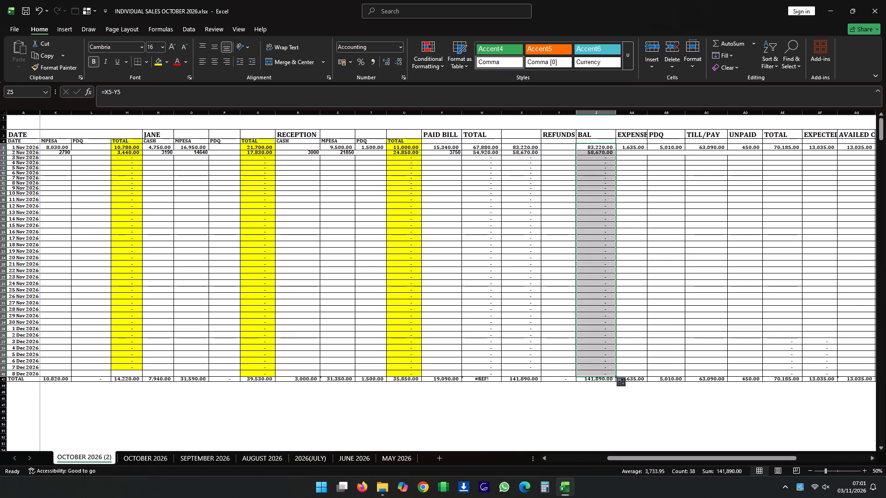
# For 2 Nov 2026, enter 4200 as expenses, 46490 as TILL/PAY and 3850 as UNPAID, leaving PDQ blank.
pyautogui.click(634, 153)
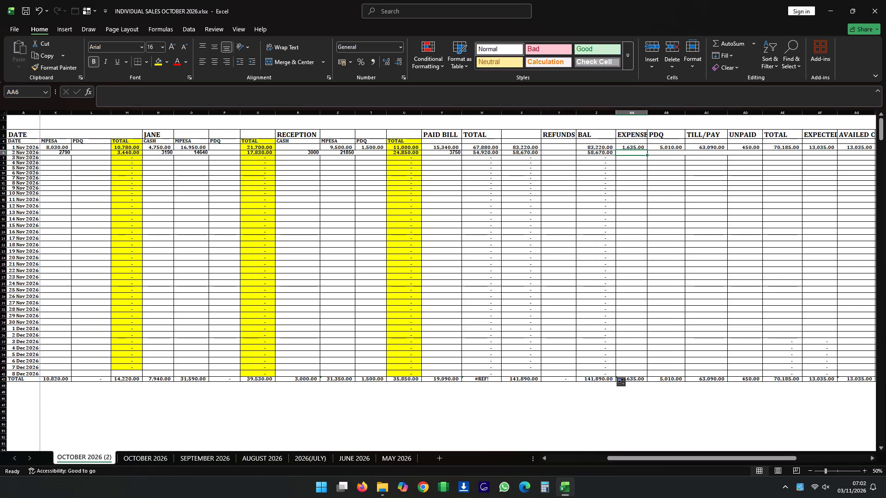
pyautogui.write('4200')
pyautogui.press('Right')
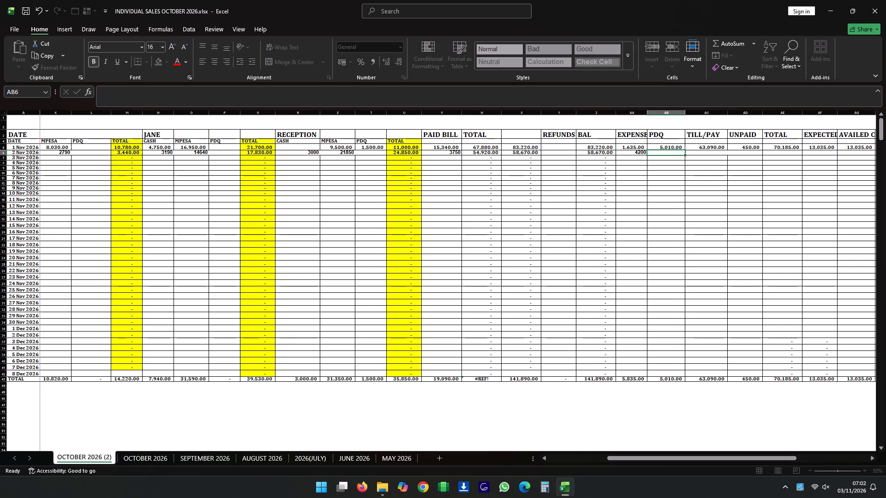
pyautogui.press('Right')
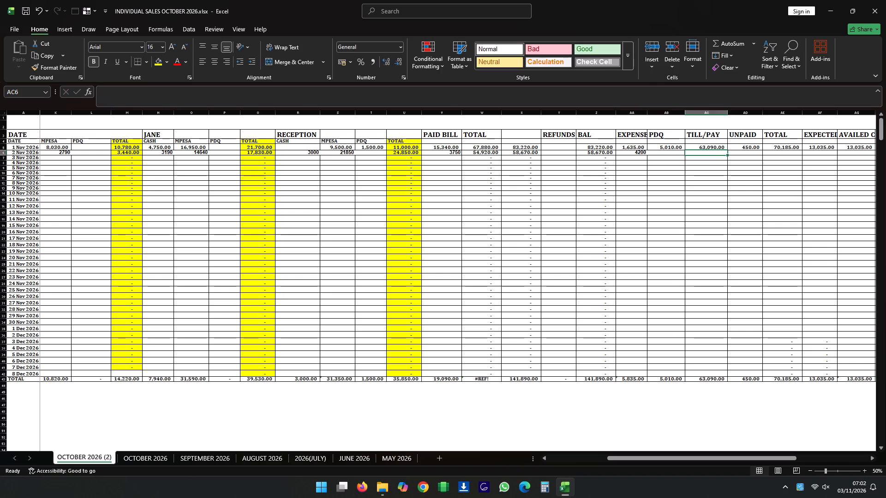
pyautogui.write('46490')
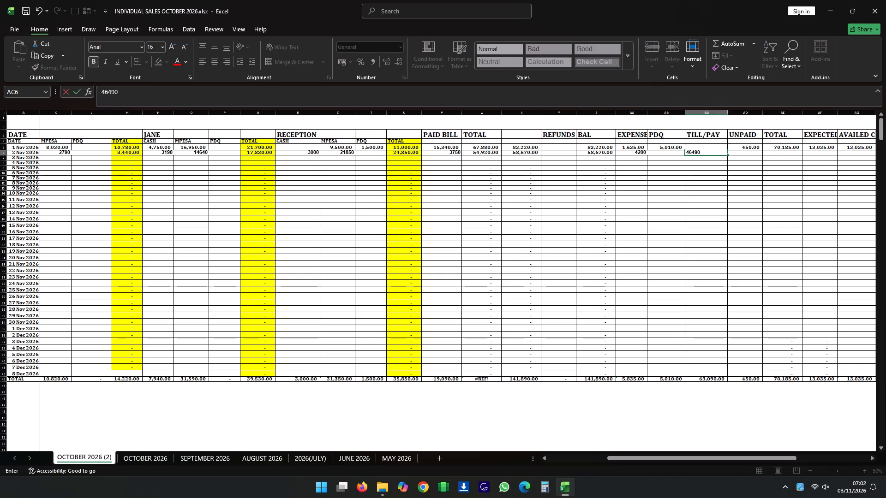
pyautogui.press('Right')
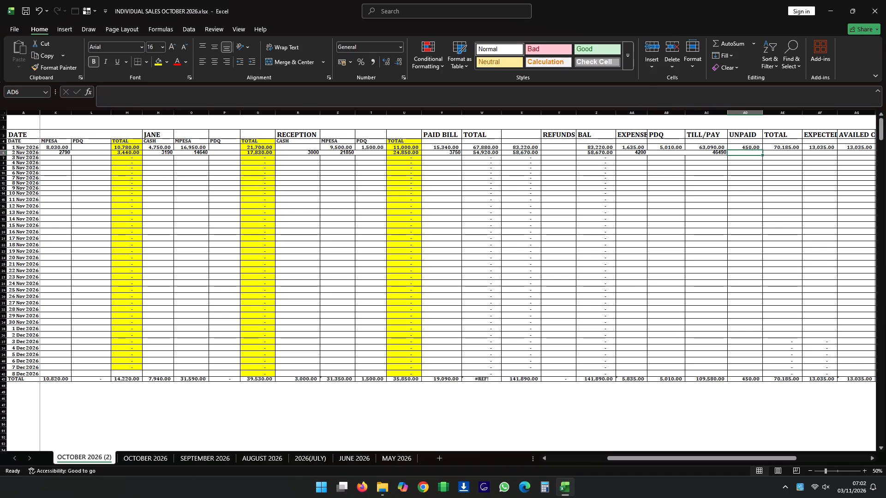
pyautogui.press('3')
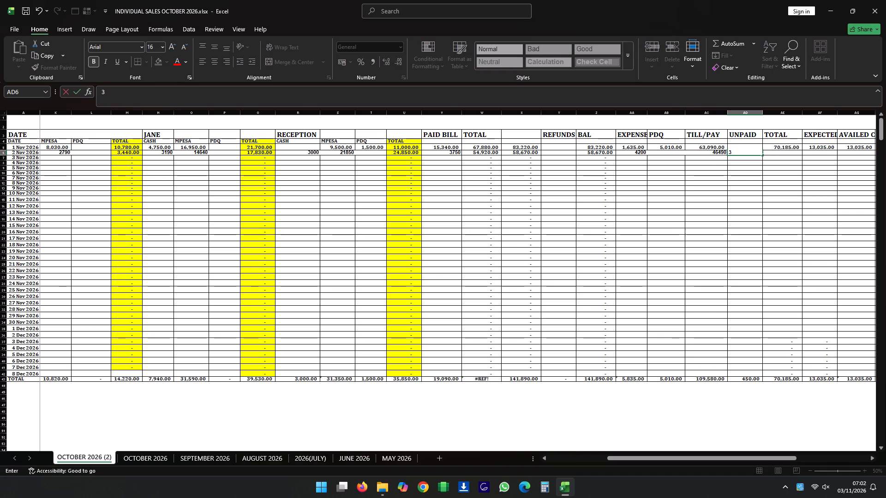
pyautogui.write('850')
pyautogui.press('Right')
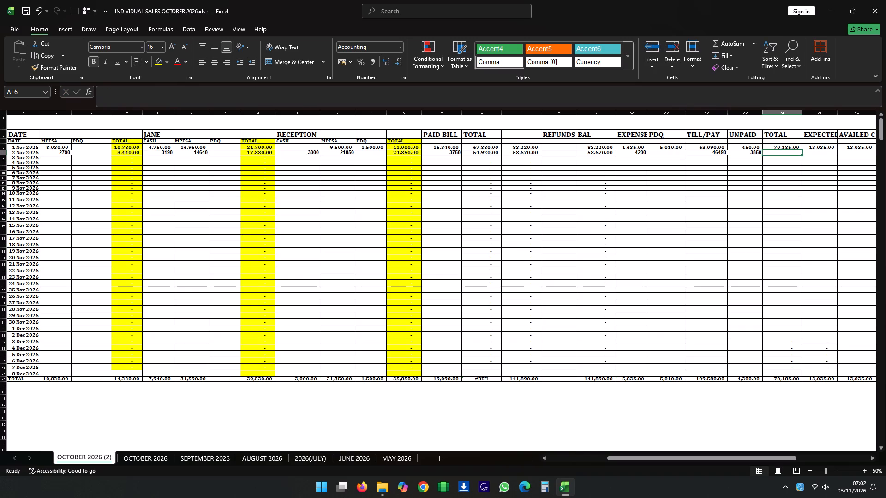
# Fill the TOTAL formula beside UNPAID from the 1 Nov 2026 row down through the 8 Dec 2026 row.
pyautogui.click(792, 148)
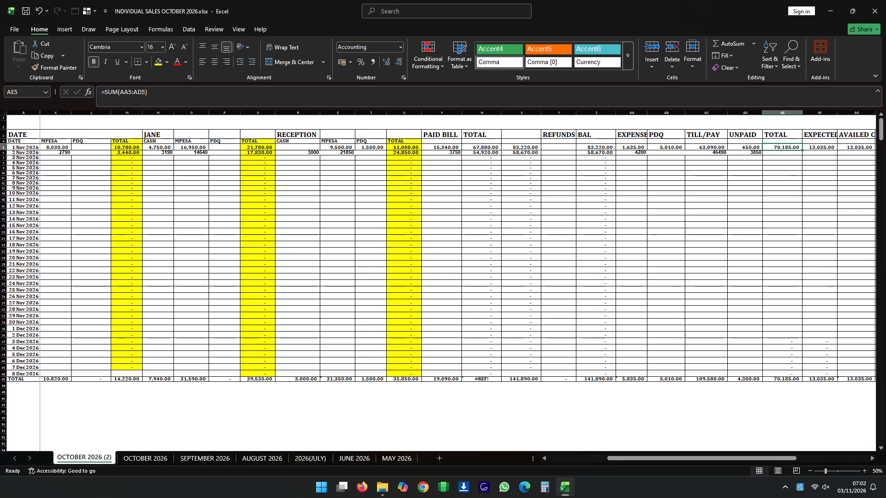
pyautogui.moveTo(801, 151); pyautogui.dragTo(800, 362)
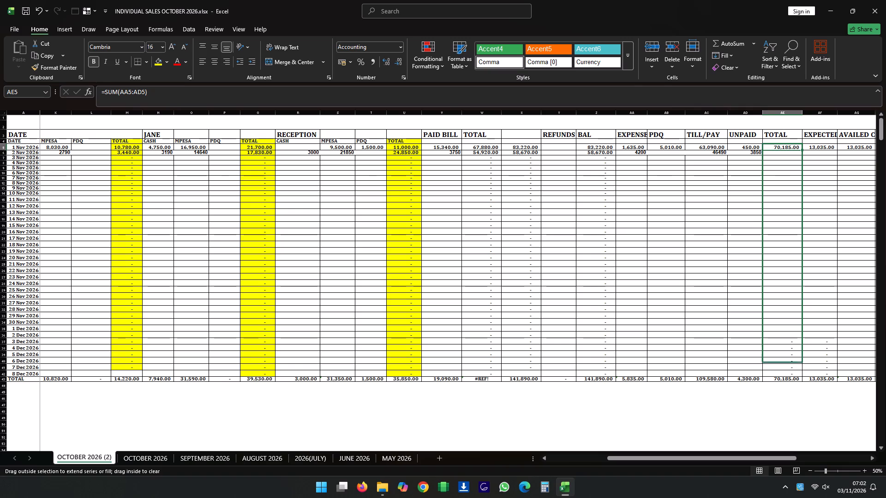
pyautogui.moveTo(800, 362); pyautogui.dragTo(802, 376)
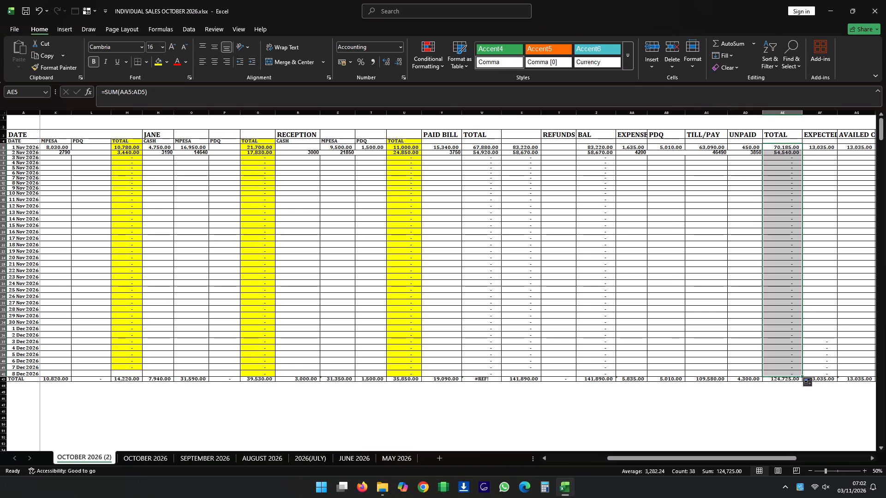
# Fill the EXPECTED formula from the 1 Nov 2026 row down through the 8 Dec 2026 row.
pyautogui.click(830, 145)
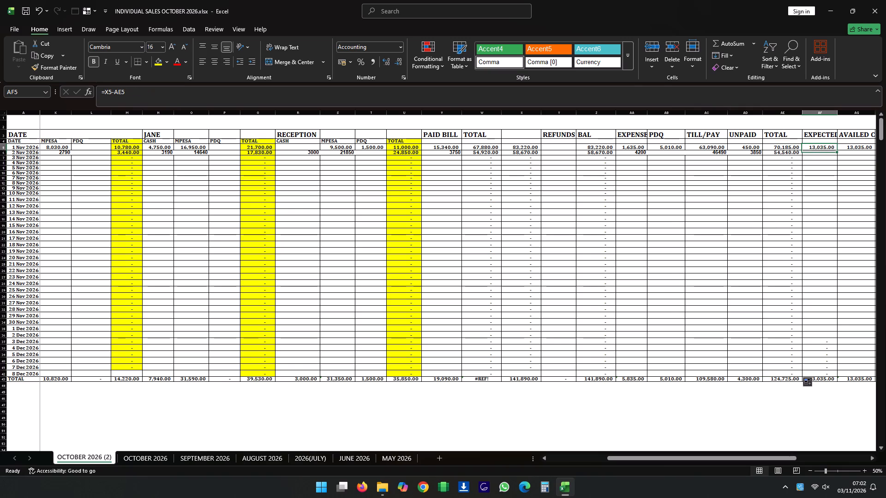
pyautogui.moveTo(837, 150); pyautogui.dragTo(845, 376)
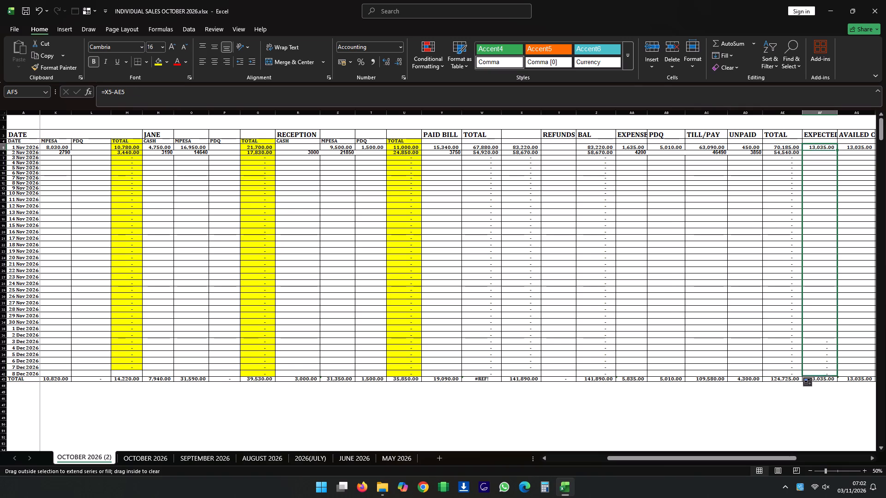
pyautogui.moveTo(845, 376); pyautogui.dragTo(845, 376)
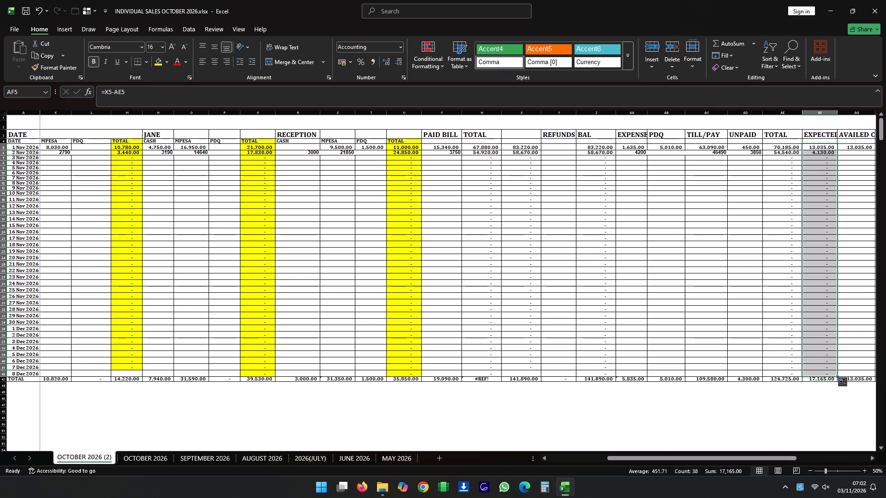
# Enter 4180 as the availed amount beside EXPECTED for 2 Nov 2026.
pyautogui.click(864, 153)
pyautogui.write('4180')
pyautogui.press('Right')
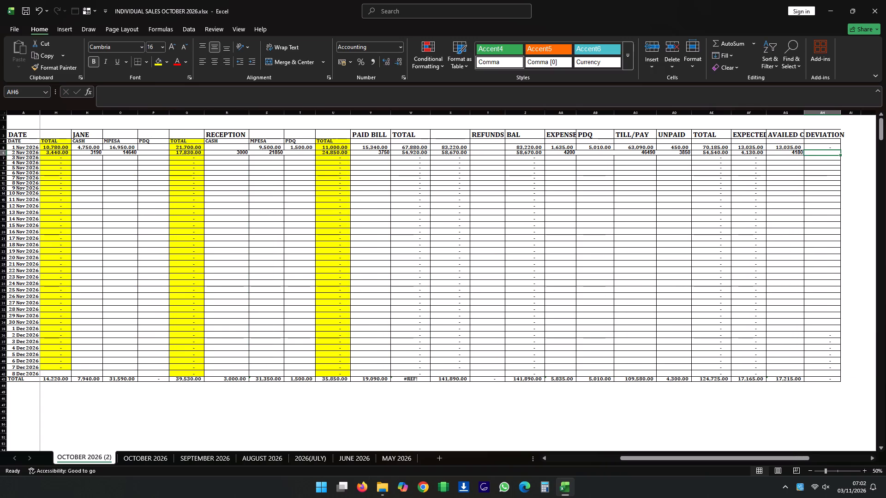
# Fill the DEVIATION formula from the 1 Nov 2026 row down through the 7 Dec 2026 row.
pyautogui.click(823, 146)
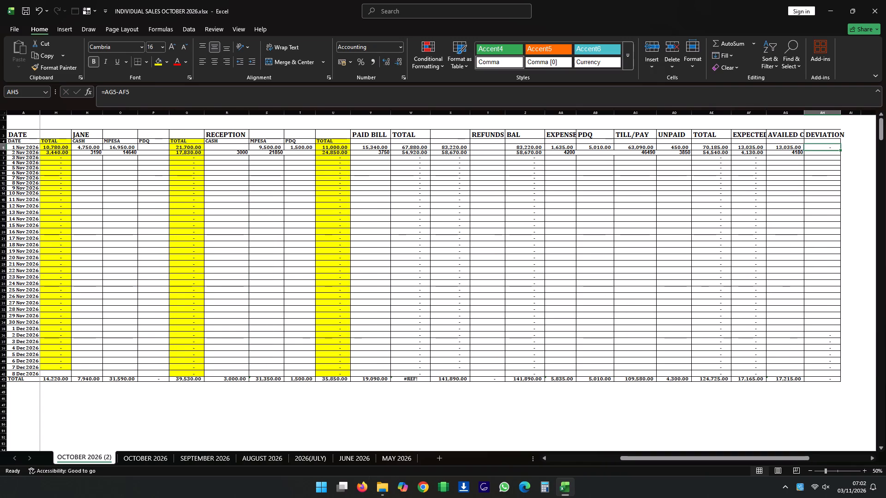
pyautogui.moveTo(840, 150); pyautogui.dragTo(840, 369)
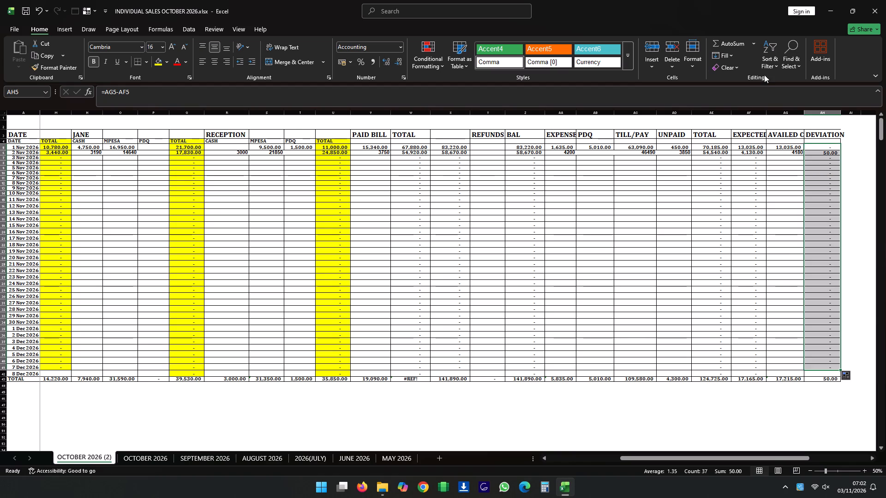
pyautogui.click(23, 4)
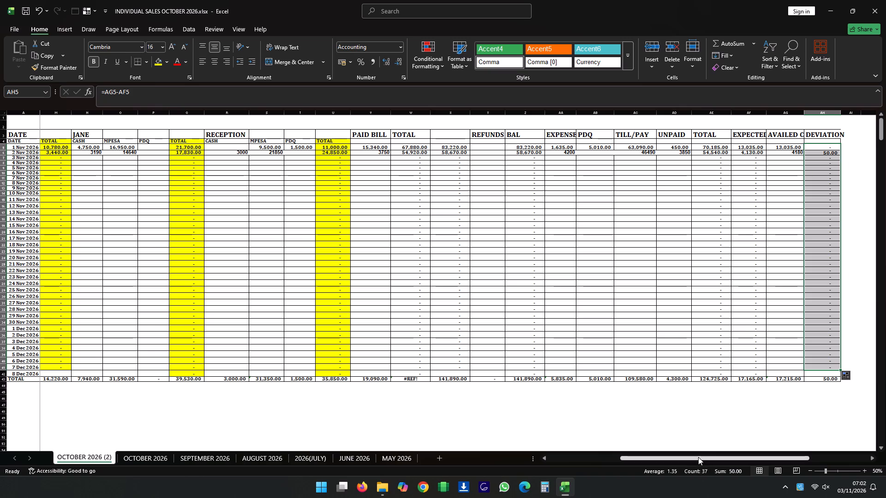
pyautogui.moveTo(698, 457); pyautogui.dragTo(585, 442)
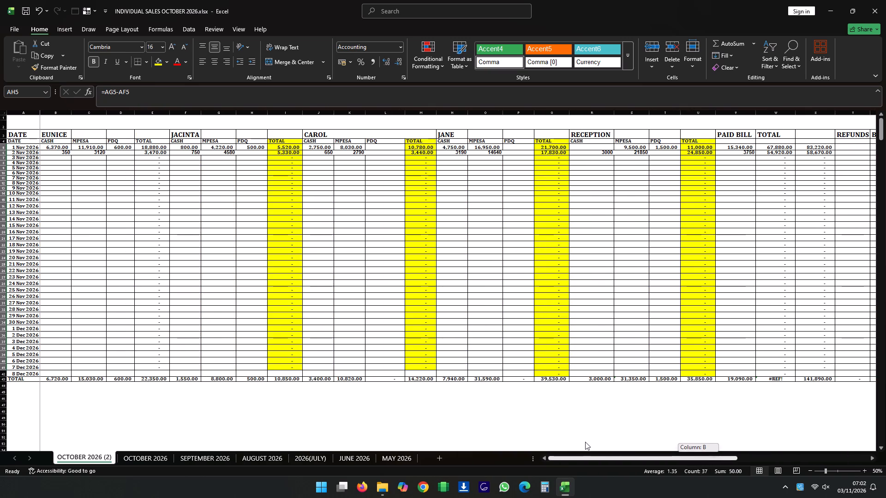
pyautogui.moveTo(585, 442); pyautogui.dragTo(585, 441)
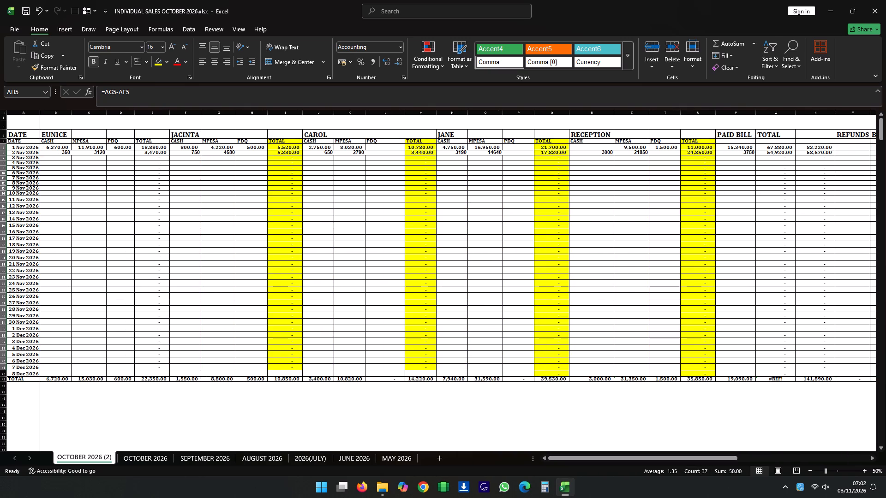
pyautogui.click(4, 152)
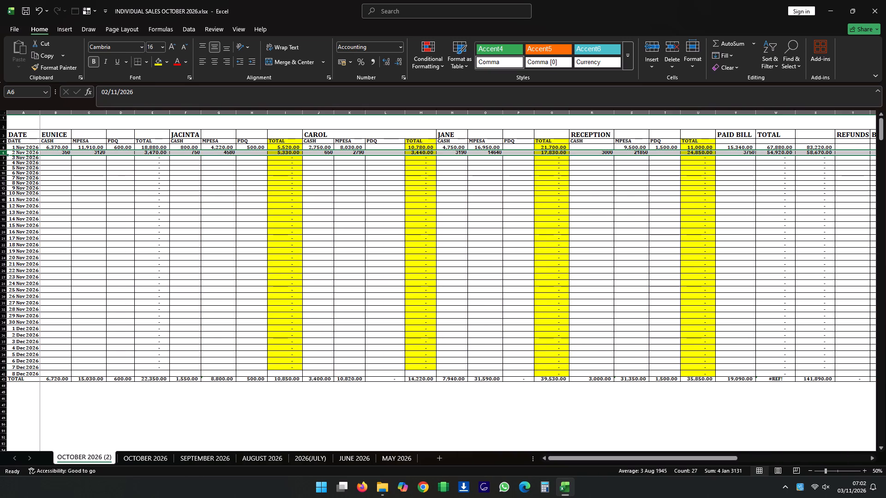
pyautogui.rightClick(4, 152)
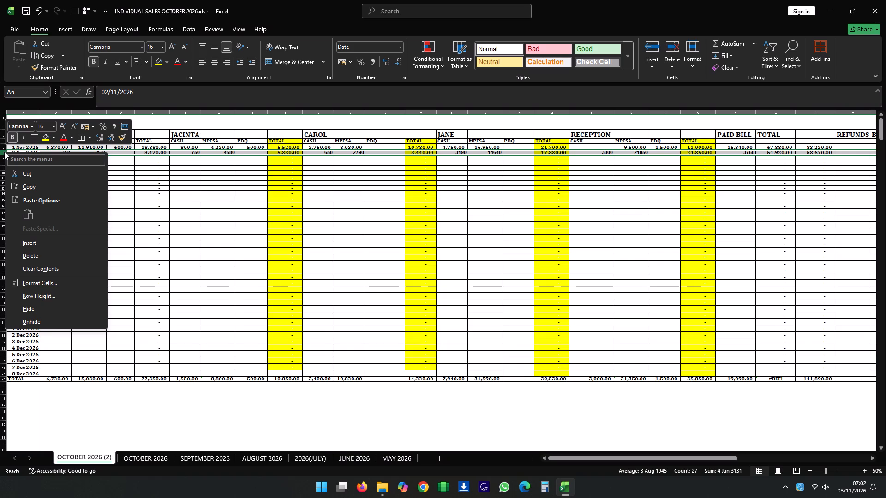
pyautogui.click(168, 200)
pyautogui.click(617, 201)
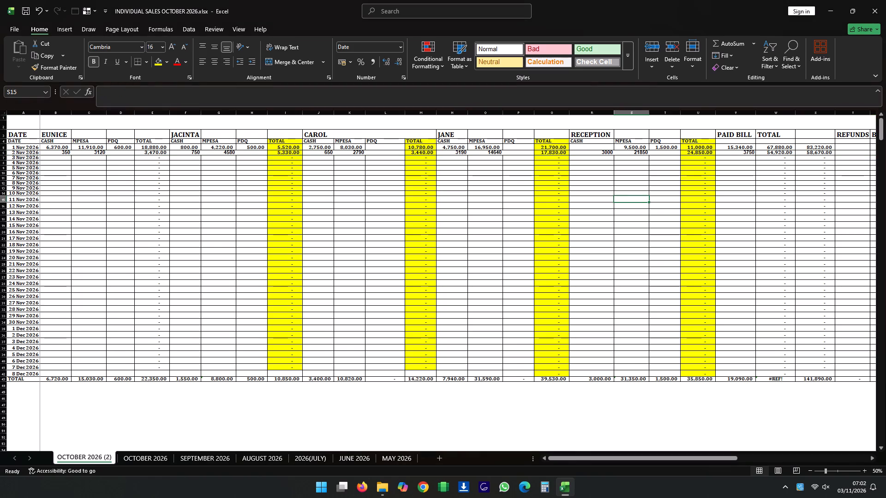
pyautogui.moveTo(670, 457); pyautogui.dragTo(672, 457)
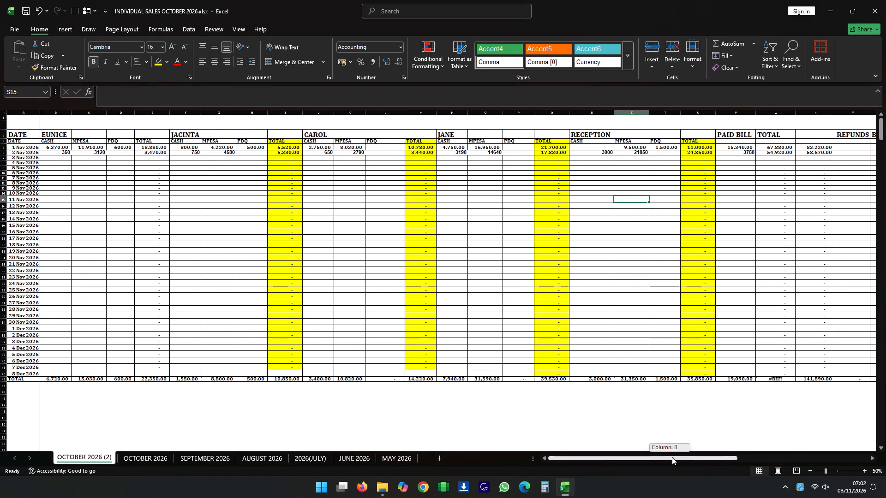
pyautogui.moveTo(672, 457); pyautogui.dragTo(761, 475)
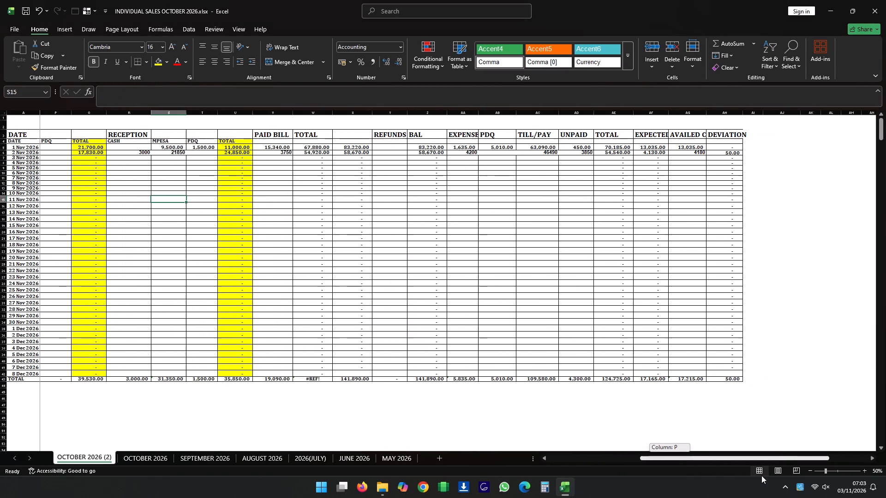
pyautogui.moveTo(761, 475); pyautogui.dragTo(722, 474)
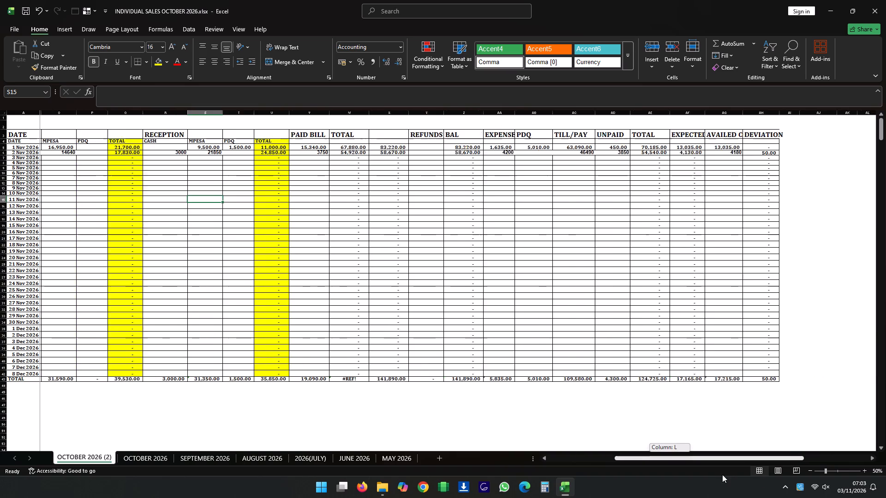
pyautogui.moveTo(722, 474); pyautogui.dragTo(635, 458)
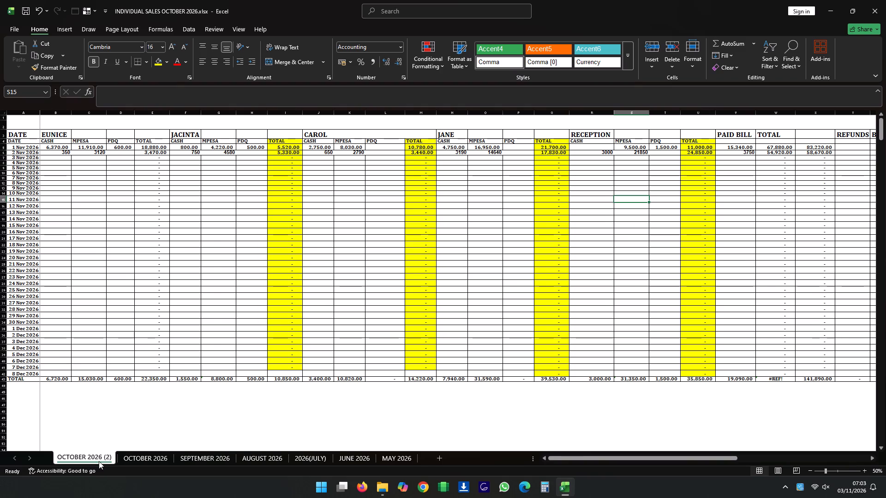
# Rename the copied sheet OCTOBER 2026 (2) as NOVEMBER 2026.
pyautogui.click(72, 454)
pyautogui.click(72, 454)
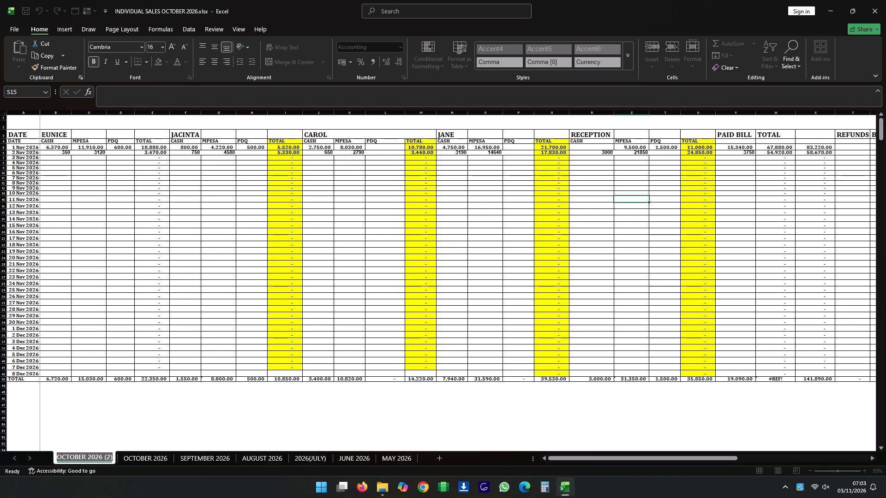
pyautogui.press('v')
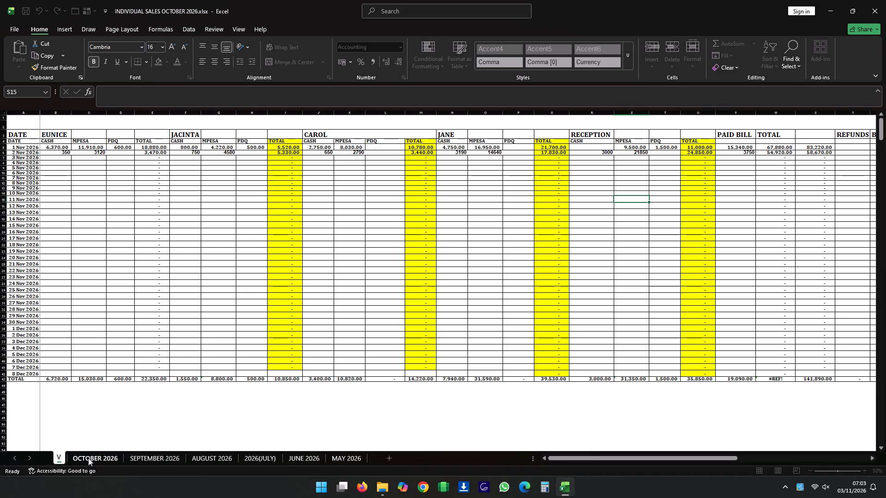
pyautogui.press('BackSpace')
pyautogui.write('NOVE')
pyautogui.write('MBER')
pyautogui.press('space')
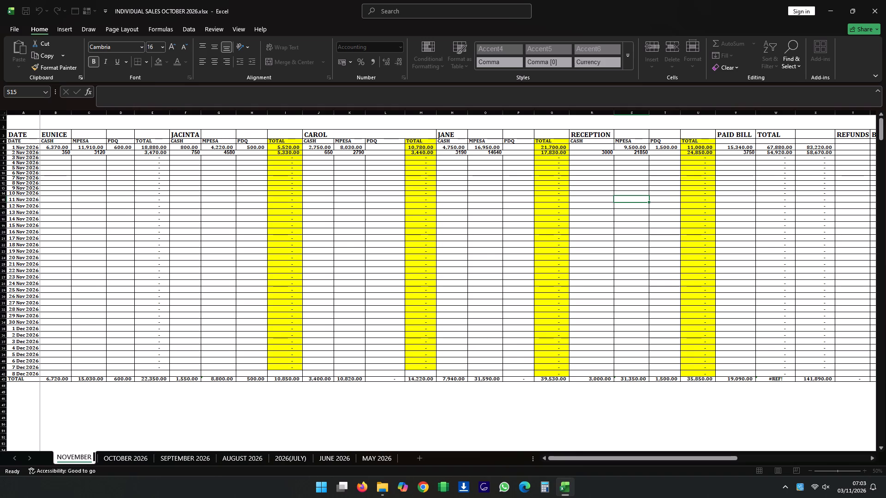
pyautogui.write('20')
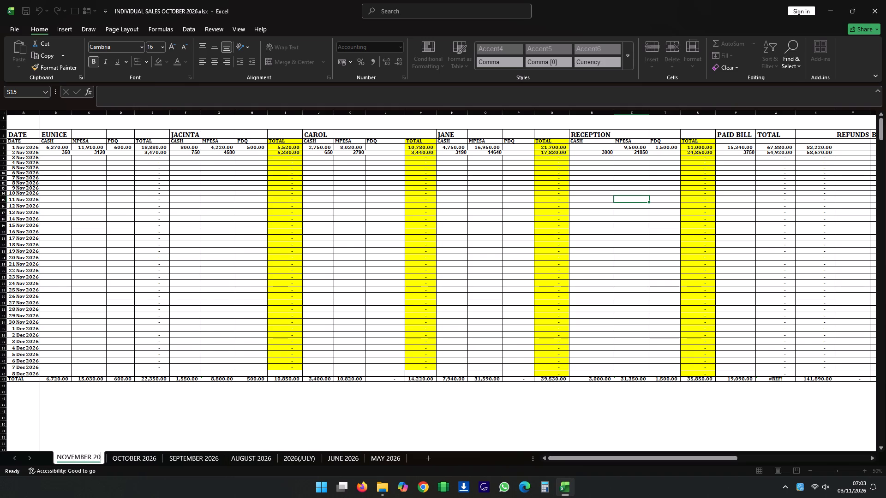
pyautogui.press('2')
pyautogui.press('6')
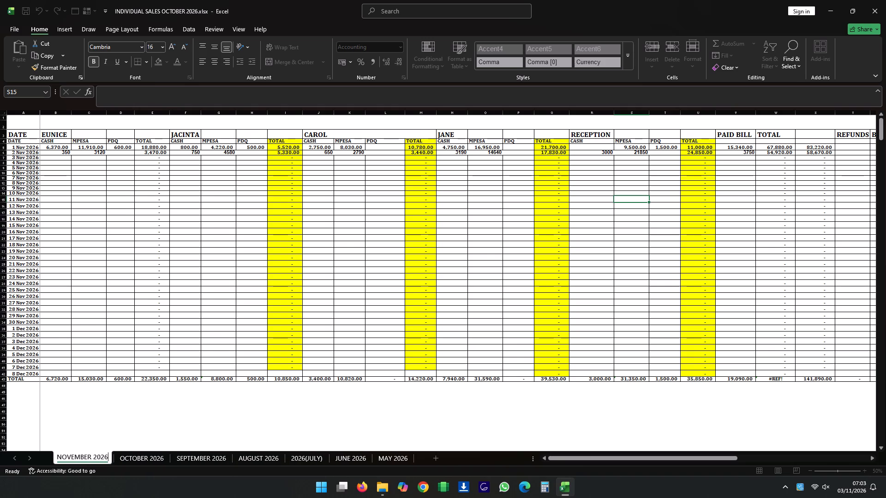
pyautogui.click(99, 389)
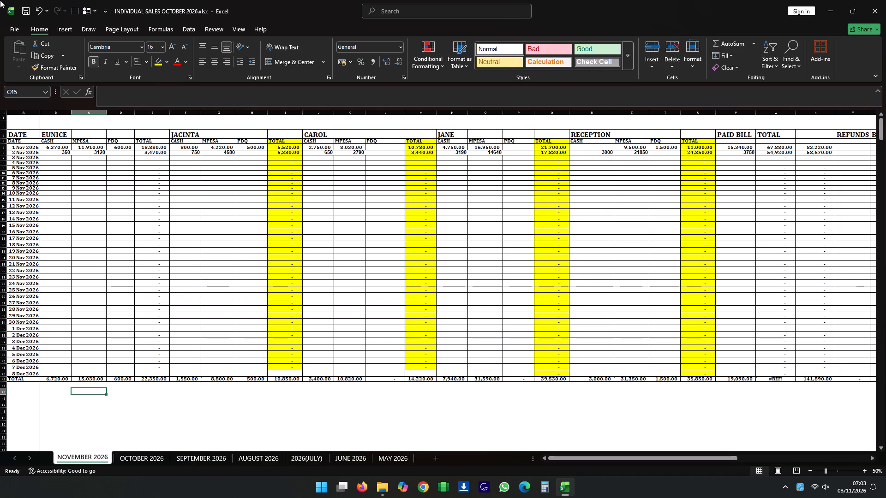
# Save the individual sales workbook and close it.
pyautogui.click(23, 9)
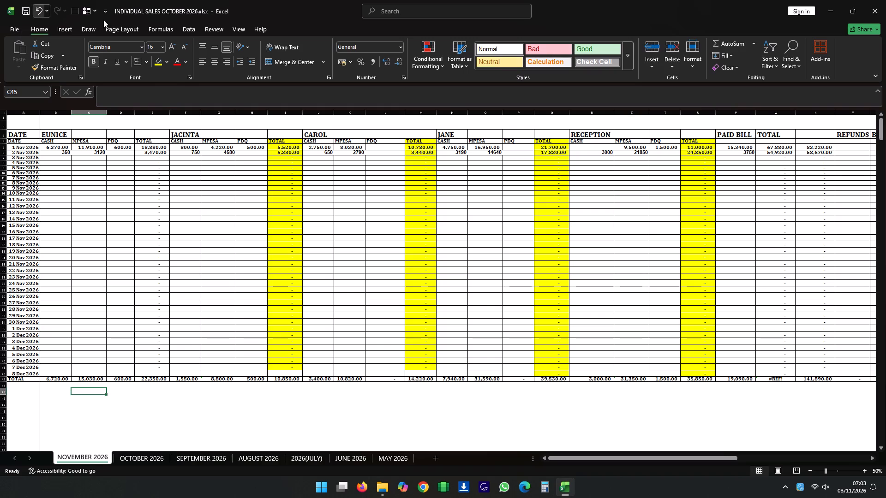
pyautogui.click(885, 0)
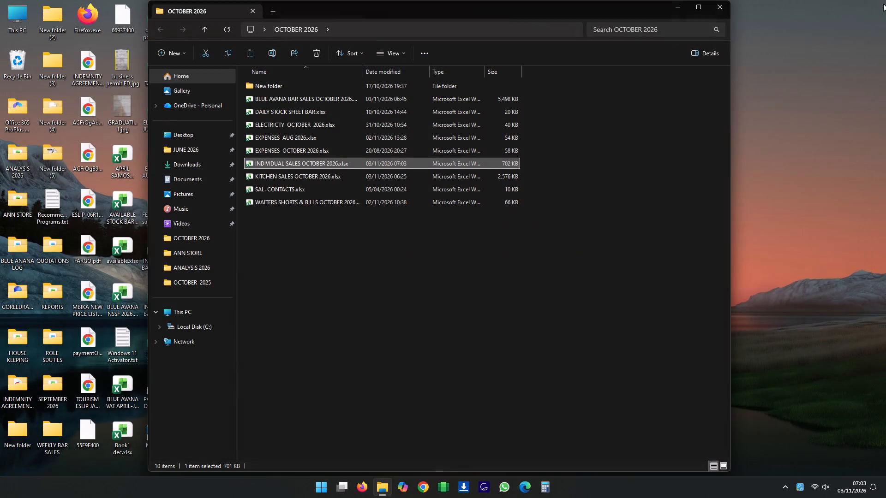
# Open the WAITERS SHORTS & BILLS OCTOBER 2026 workbook from the OCTOBER 2026 folder at its NOVEMBER 2026 sheet.
pyautogui.doubleClick(298, 198)
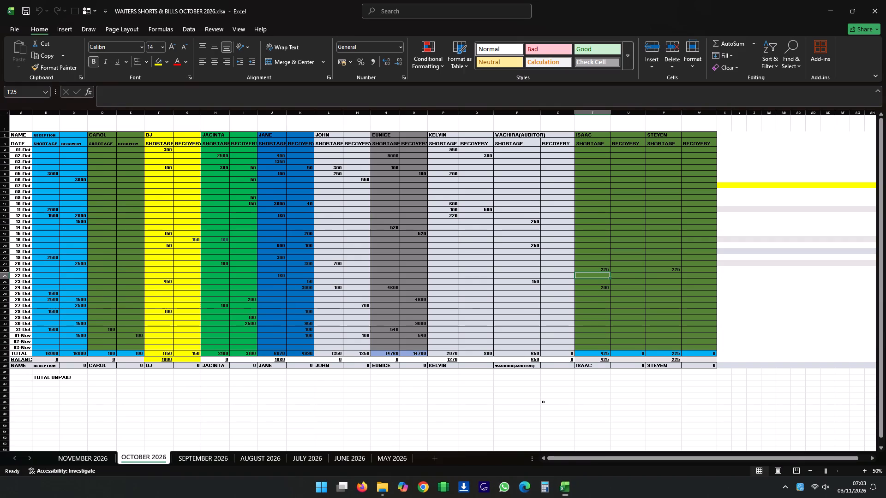
pyautogui.click(72, 462)
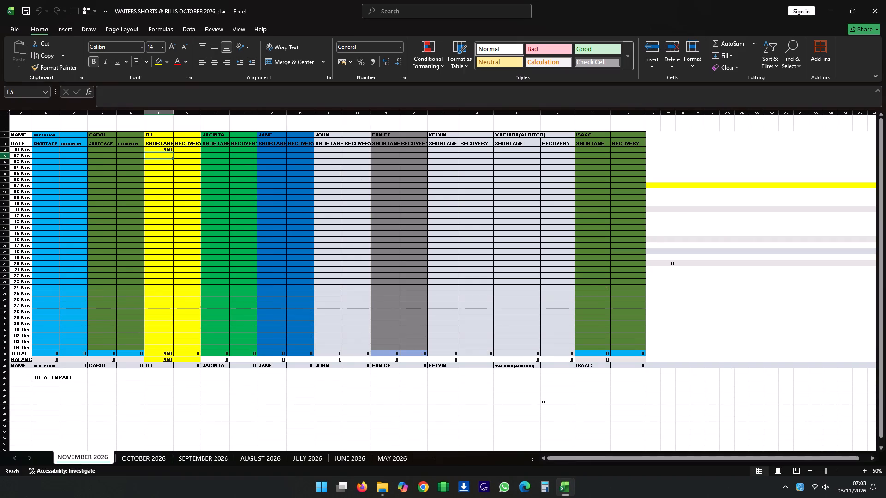
# Enter 2600 as the RECEPTION shortage for 02-Nov.
pyautogui.click(48, 156)
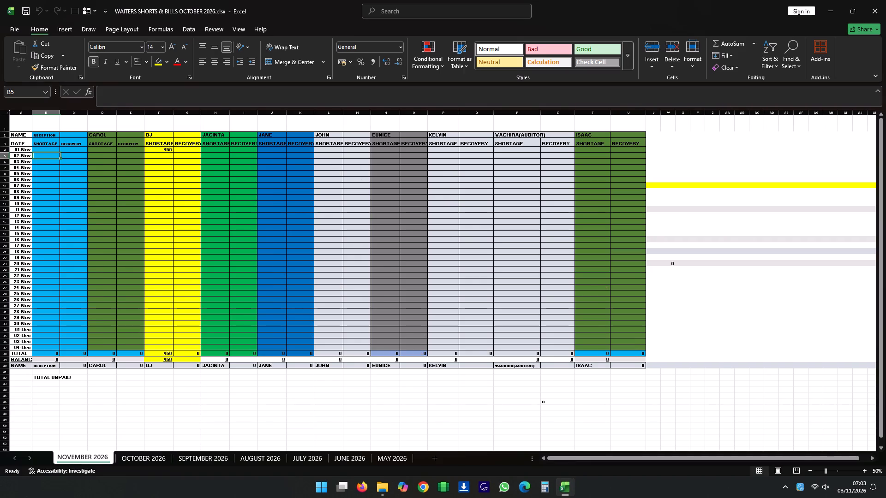
pyautogui.write('2600')
pyautogui.press('Right')
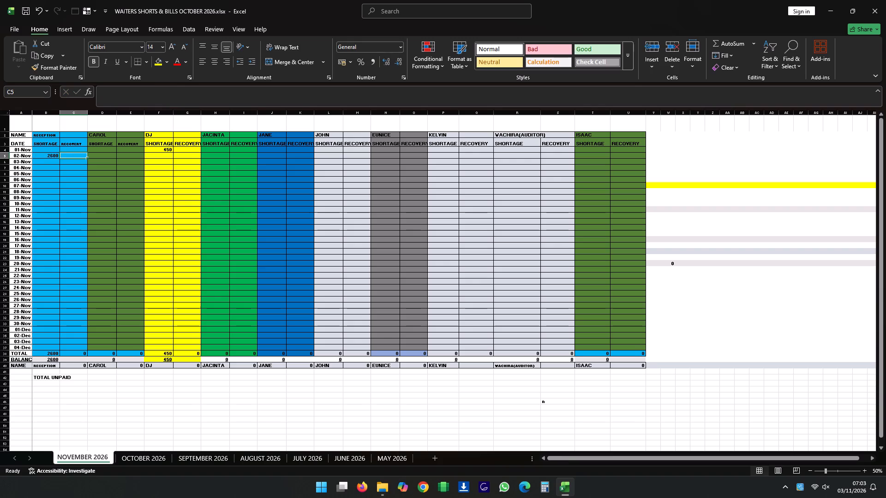
# Enter 300 as the shortage for JANE on 02-Nov.
pyautogui.press('Right')
pyautogui.press('Right')
pyautogui.press('Right')
pyautogui.press('Right')
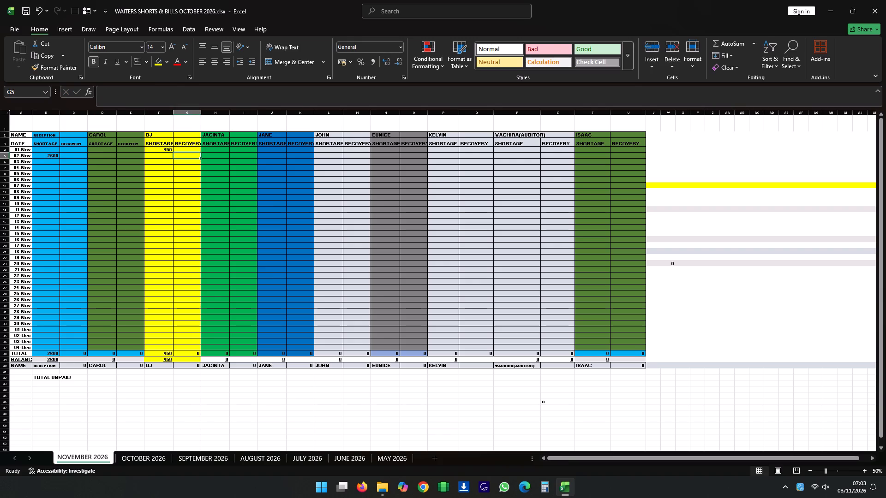
pyautogui.press('Right')
pyautogui.press('Right')
pyautogui.press('Right')
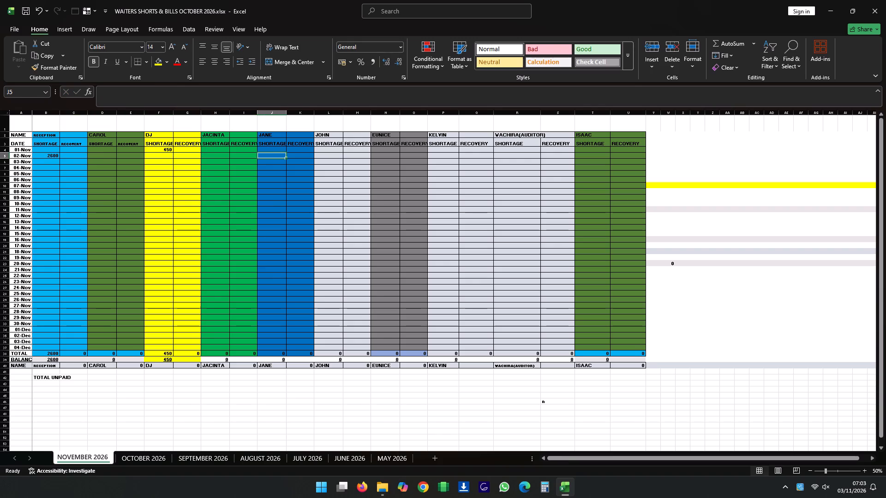
pyautogui.write('300')
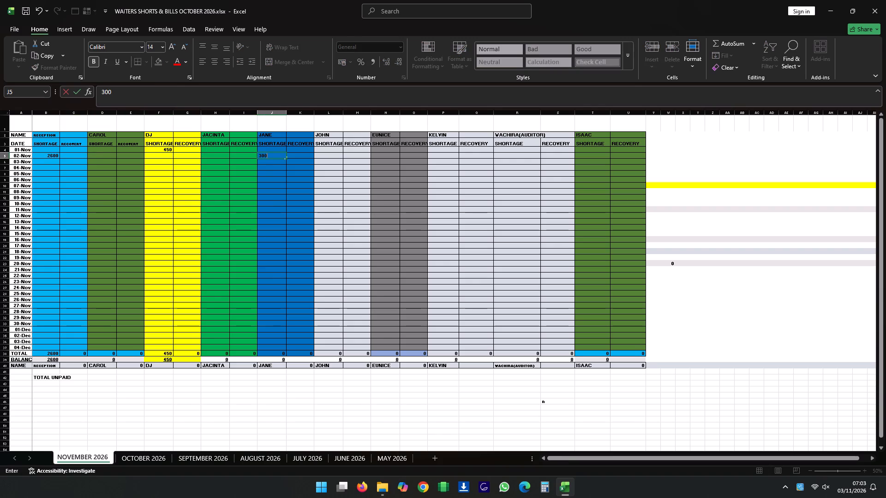
pyautogui.press('Left')
# Enter 850 as the shortage for JACINTA on 02-Nov.
pyautogui.press('Left')
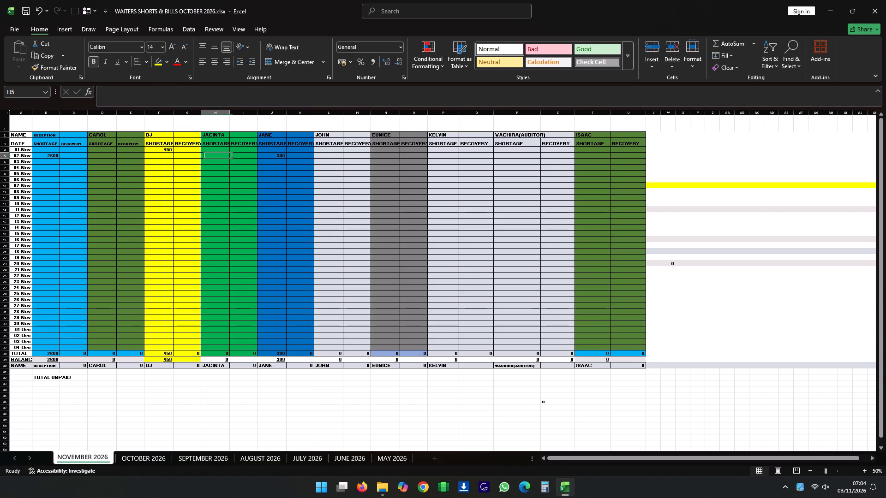
pyautogui.write('850')
pyautogui.press('Right')
pyautogui.press('Right')
pyautogui.press('Right')
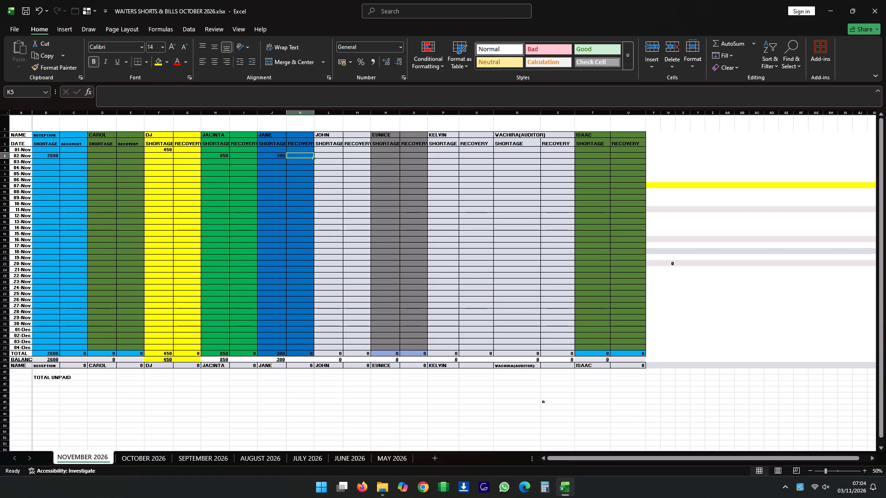
# Change the name heading ISAAC above the last shortage and recovery columns to MOREEN.
pyautogui.doubleClick(592, 136)
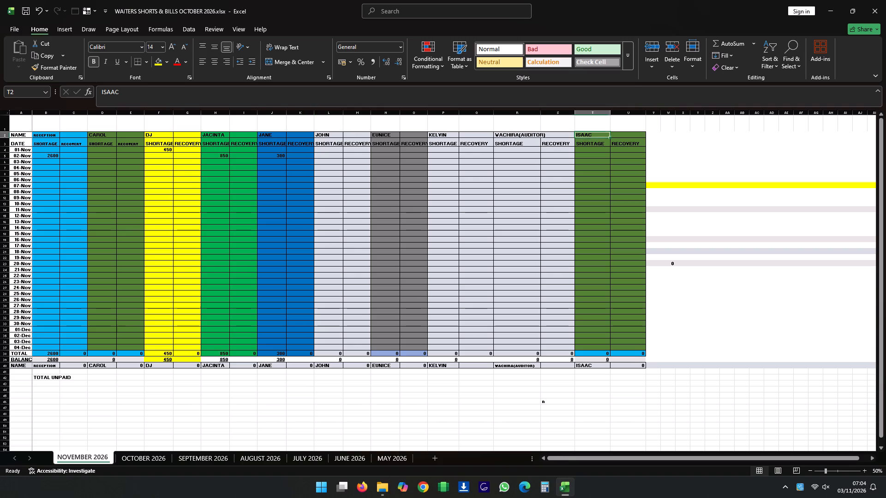
pyautogui.press('BackSpace')
pyautogui.press('BackSpace')
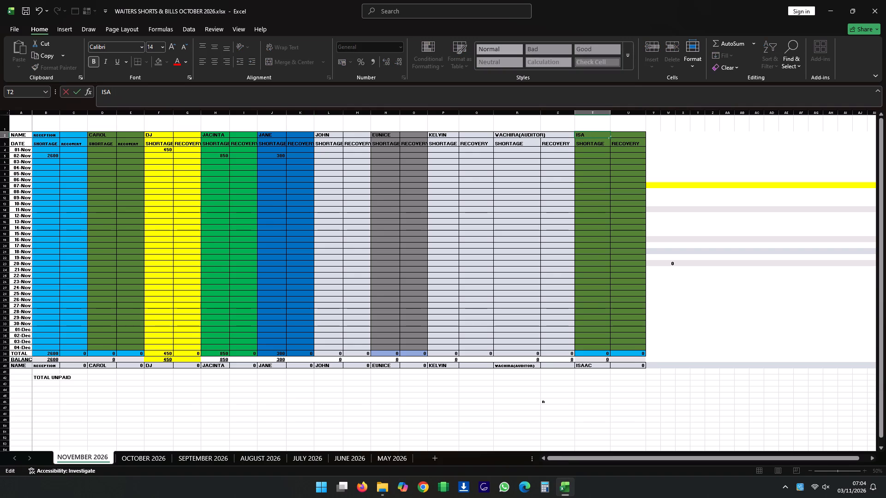
pyautogui.press('BackSpace')
pyautogui.press('BackSpace')
pyautogui.press('BackSpace')
pyautogui.press('m')
pyautogui.write('OREE')
pyautogui.press('n')
pyautogui.press('Down')
# Enter 100 as the shortage for MOREEN on 02-Nov.
pyautogui.click(585, 156)
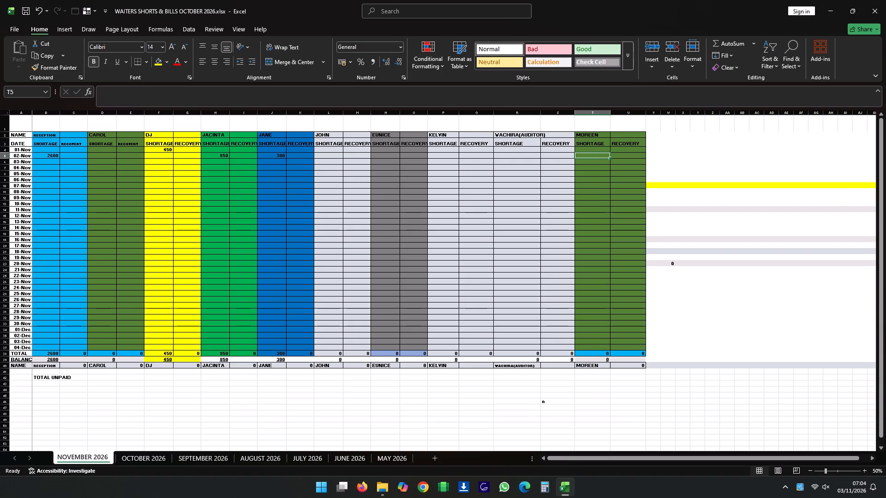
pyautogui.write('100')
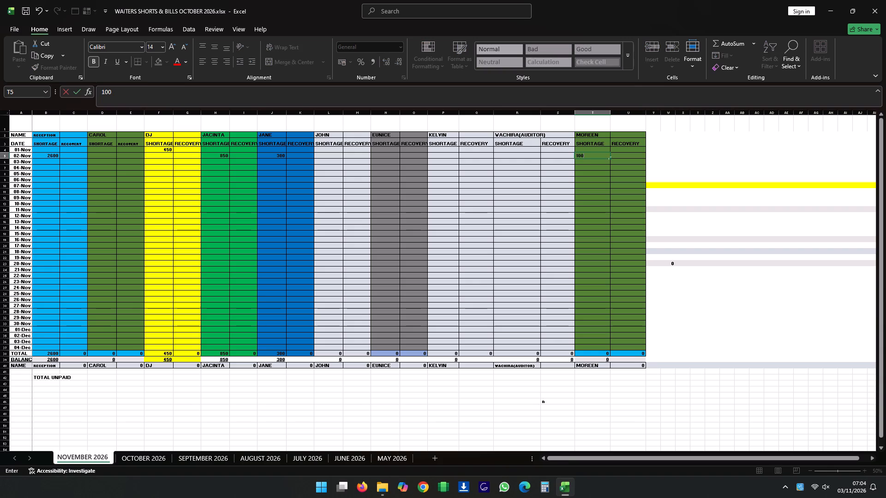
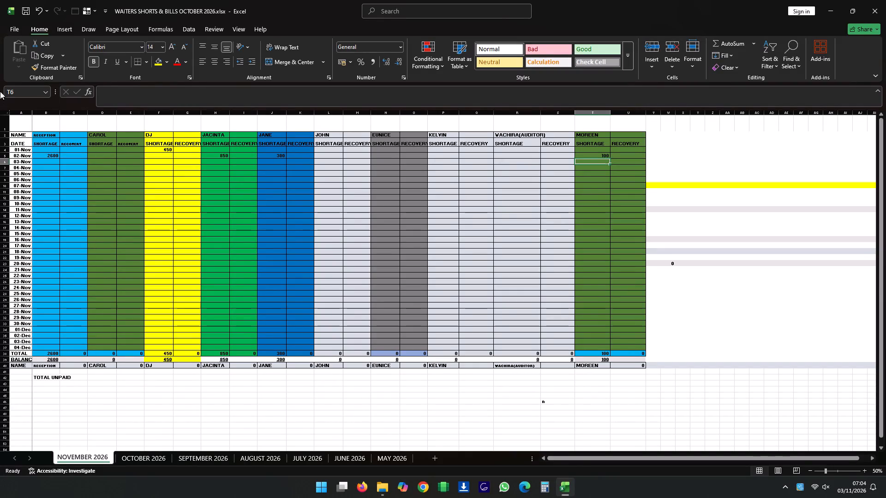
# Save the waiters' shorts and bills workbook with the 02-Nov shortage entries.
pyautogui.click(21, 8)
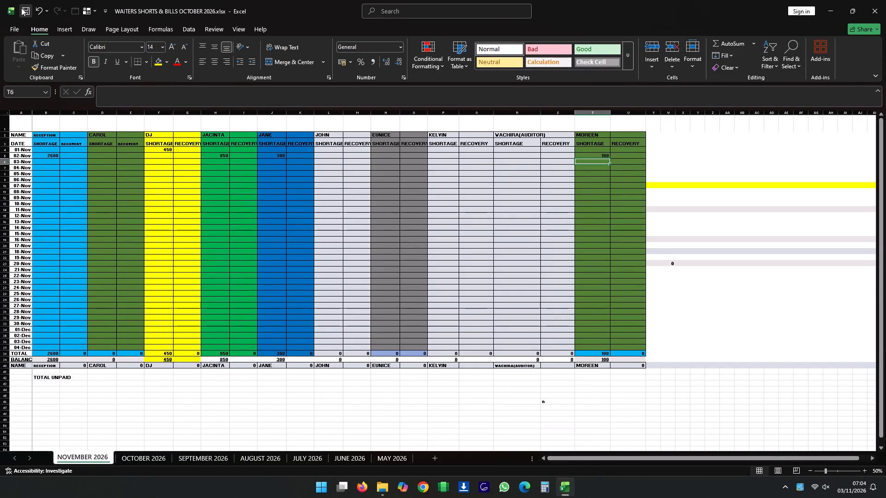
pyautogui.click(21, 8)
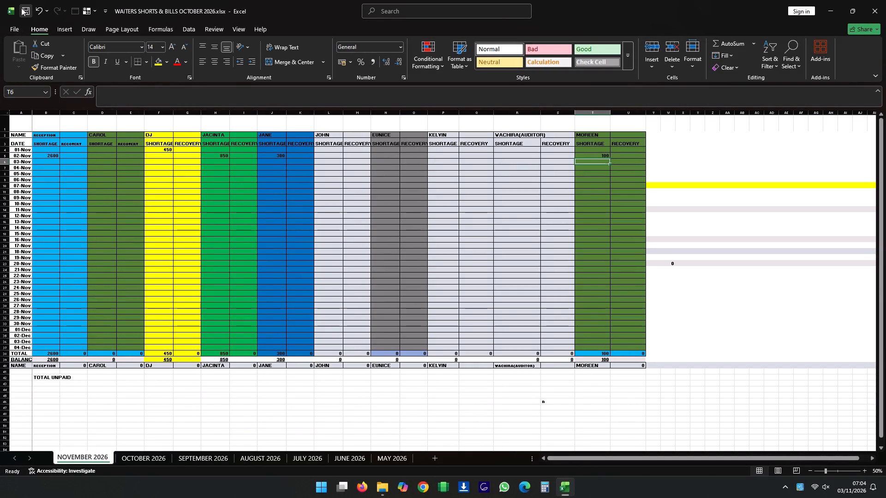